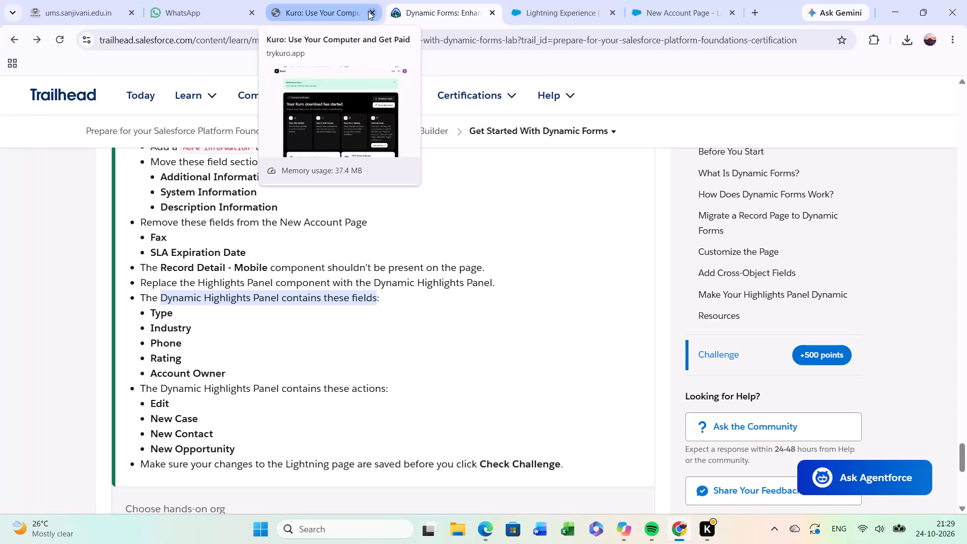
Close the Kuro browser page.
{"action": "left_click", "coordinate": [368, 11]}
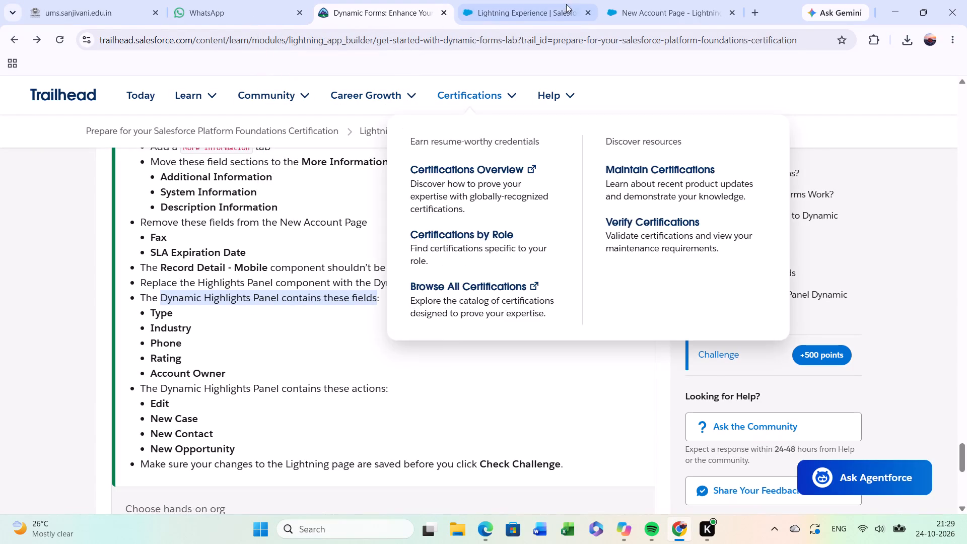
Return to the New Account Page in Lightning App Builder and finish adding the Edit action to the Dynamic Highlights Panel.
{"action": "left_click", "coordinate": [525, 10]}
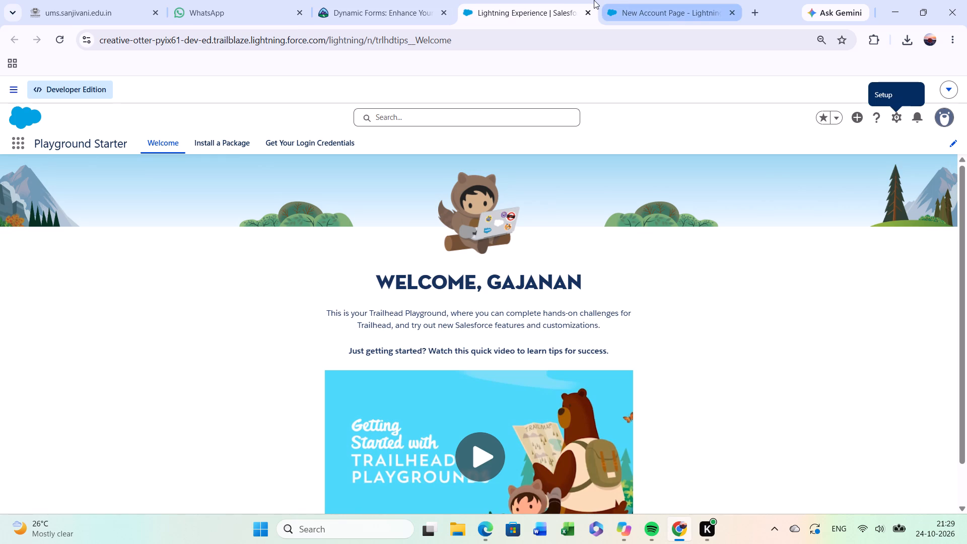
{"action": "left_click", "coordinate": [628, 0]}
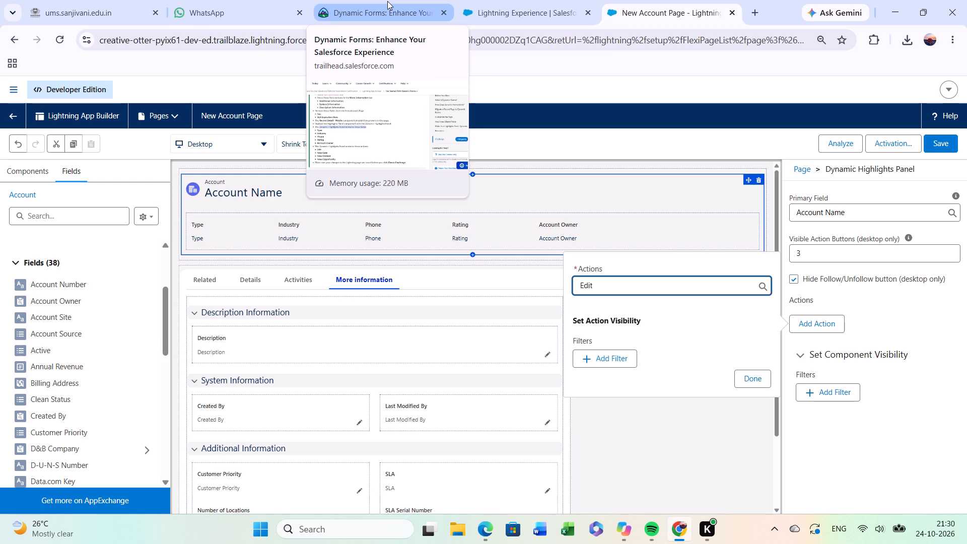
{"action": "left_click", "coordinate": [757, 383]}
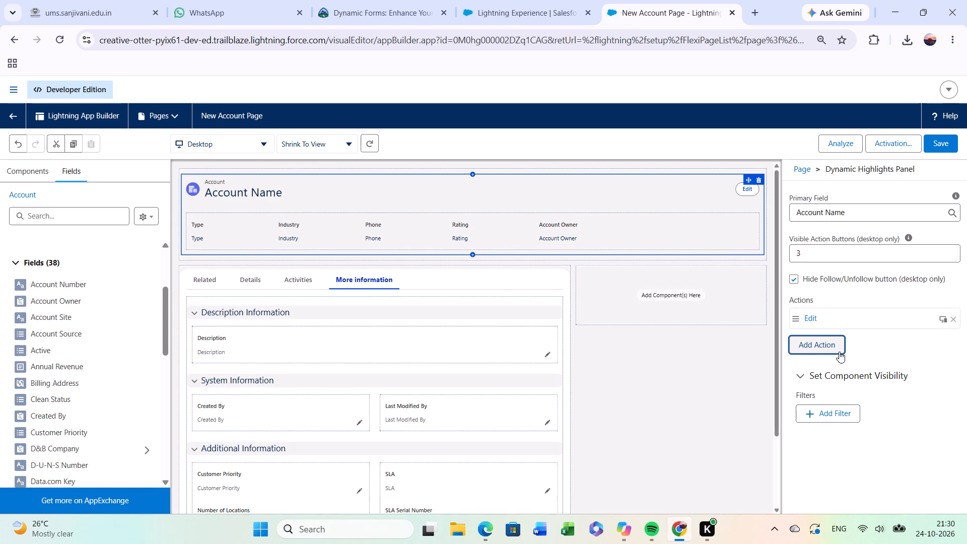
Add the New Case global quick action to the Dynamic Highlights Panel, copying its name from the Trailhead challenge requirements.
{"action": "left_click", "coordinate": [806, 348]}
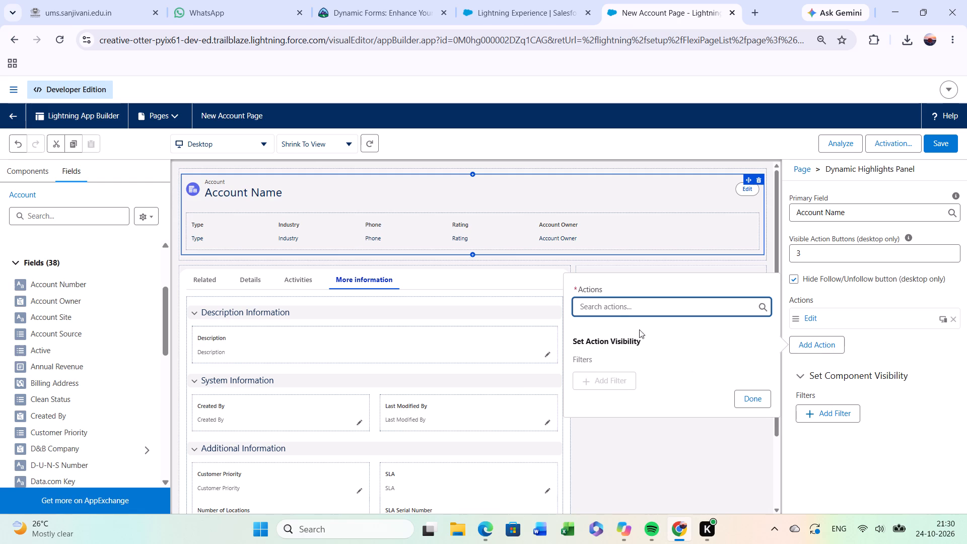
{"action": "left_click", "coordinate": [597, 308]}
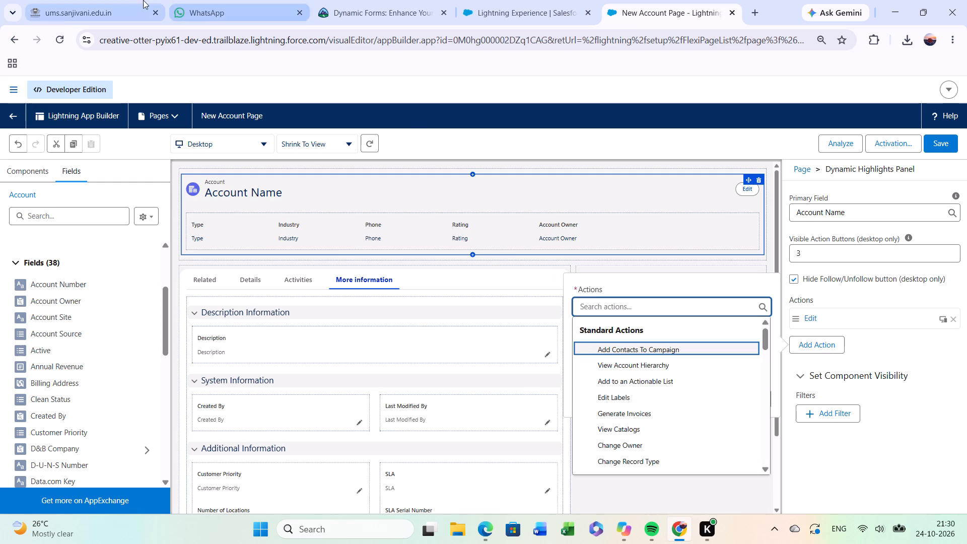
{"action": "left_click", "coordinate": [344, 3]}
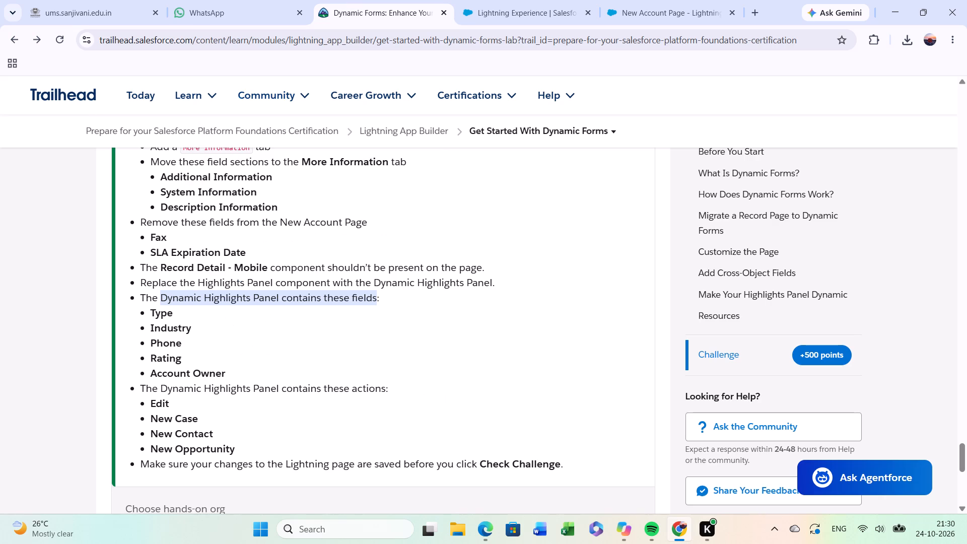
{"action": "left_click_drag", "start_coordinate": [155, 418], "coordinate": [175, 416]}
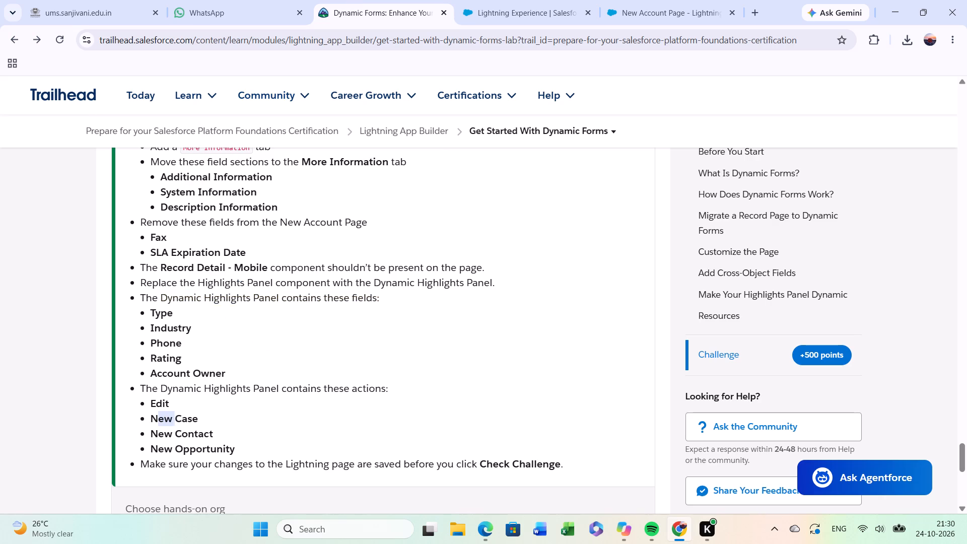
{"action": "left_click_drag", "start_coordinate": [175, 416], "coordinate": [194, 412]}
{"action": "left_click", "coordinate": [194, 412]}
{"action": "left_click_drag", "start_coordinate": [199, 413], "coordinate": [148, 415]}
{"action": "left_click_drag", "start_coordinate": [148, 415], "coordinate": [143, 415]}
{"action": "key", "text": "ctrl+c"}
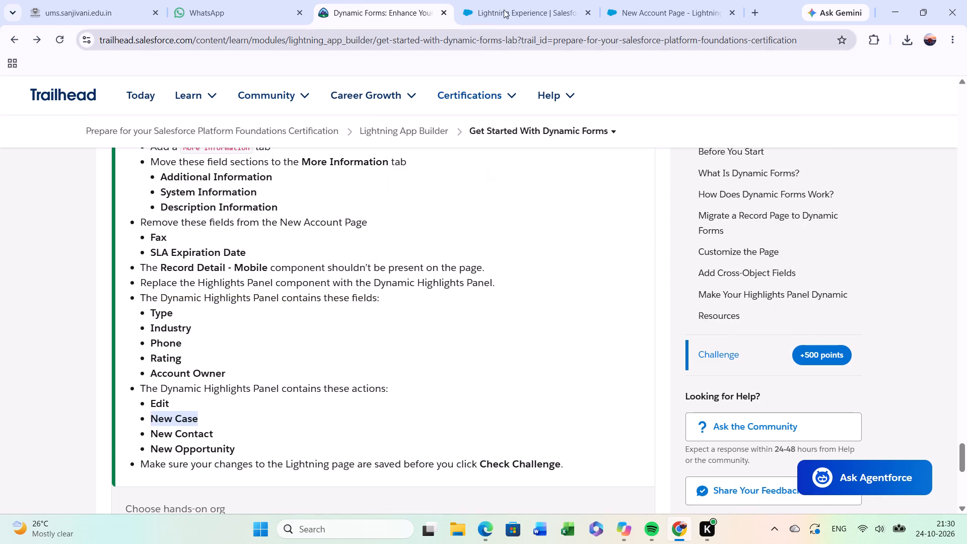
{"action": "left_click", "coordinate": [505, 8]}
{"action": "left_click", "coordinate": [640, 13]}
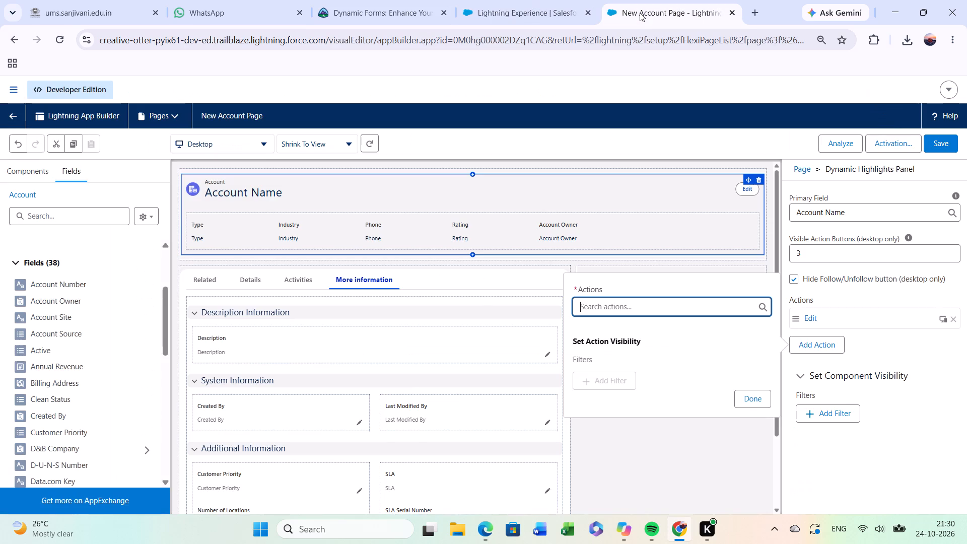
{"action": "key", "text": "ctrl+v"}
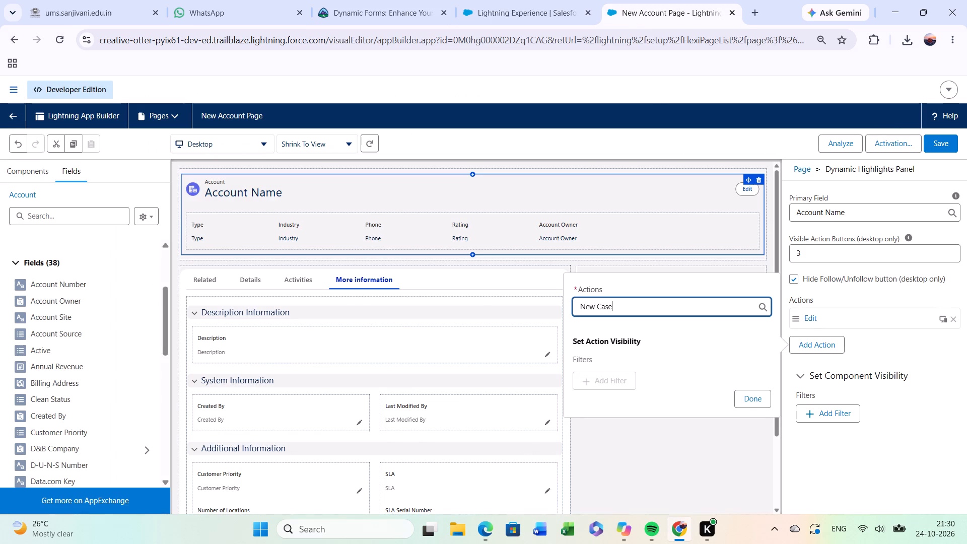
{"action": "left_click", "coordinate": [639, 305]}
{"action": "left_click", "coordinate": [632, 389]}
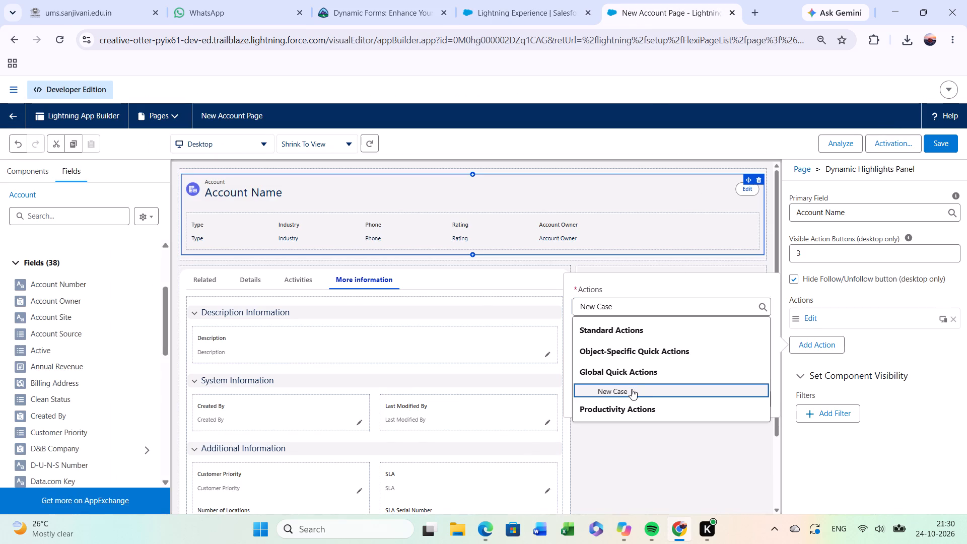
{"action": "left_click", "coordinate": [746, 393]}
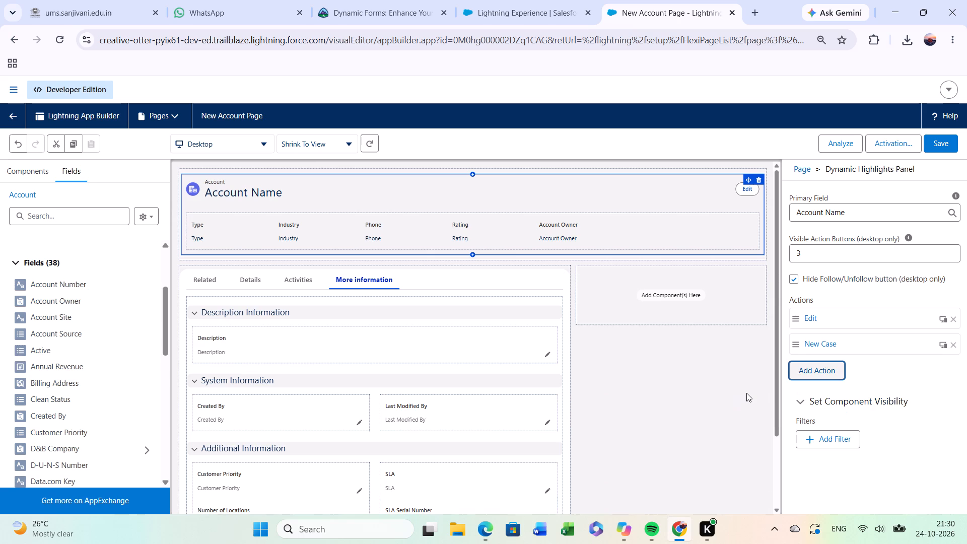
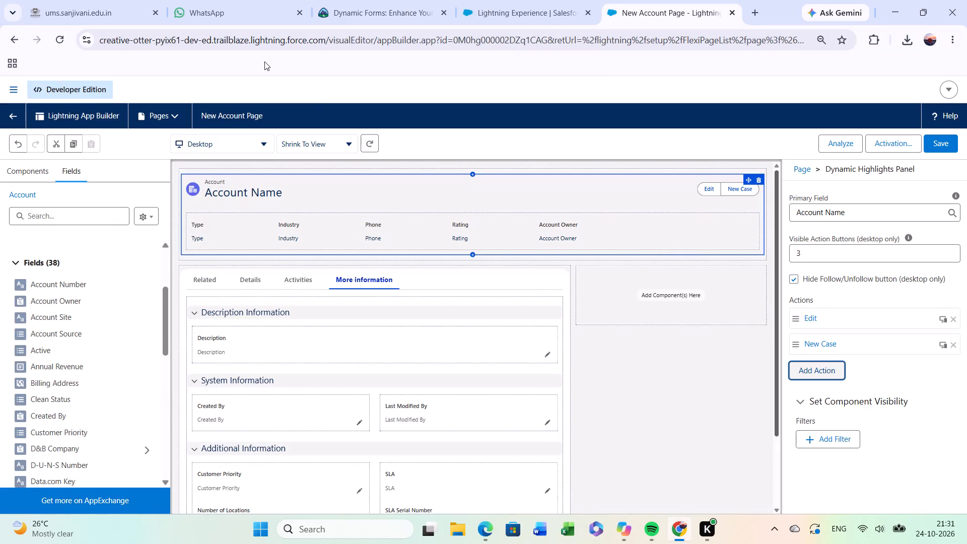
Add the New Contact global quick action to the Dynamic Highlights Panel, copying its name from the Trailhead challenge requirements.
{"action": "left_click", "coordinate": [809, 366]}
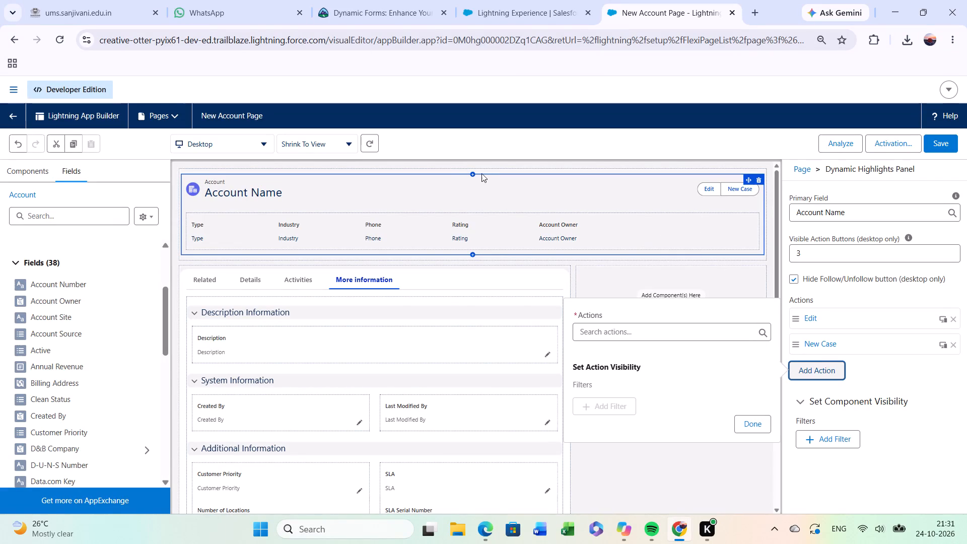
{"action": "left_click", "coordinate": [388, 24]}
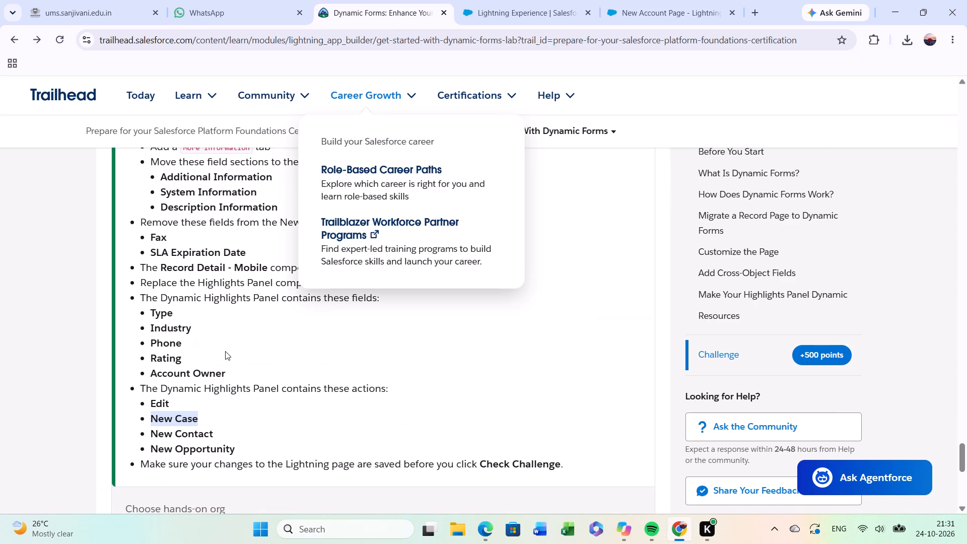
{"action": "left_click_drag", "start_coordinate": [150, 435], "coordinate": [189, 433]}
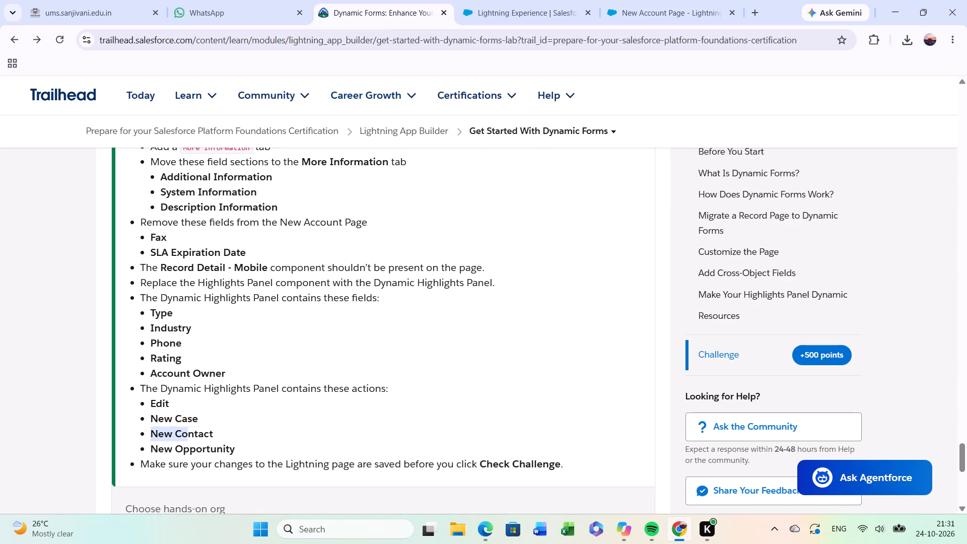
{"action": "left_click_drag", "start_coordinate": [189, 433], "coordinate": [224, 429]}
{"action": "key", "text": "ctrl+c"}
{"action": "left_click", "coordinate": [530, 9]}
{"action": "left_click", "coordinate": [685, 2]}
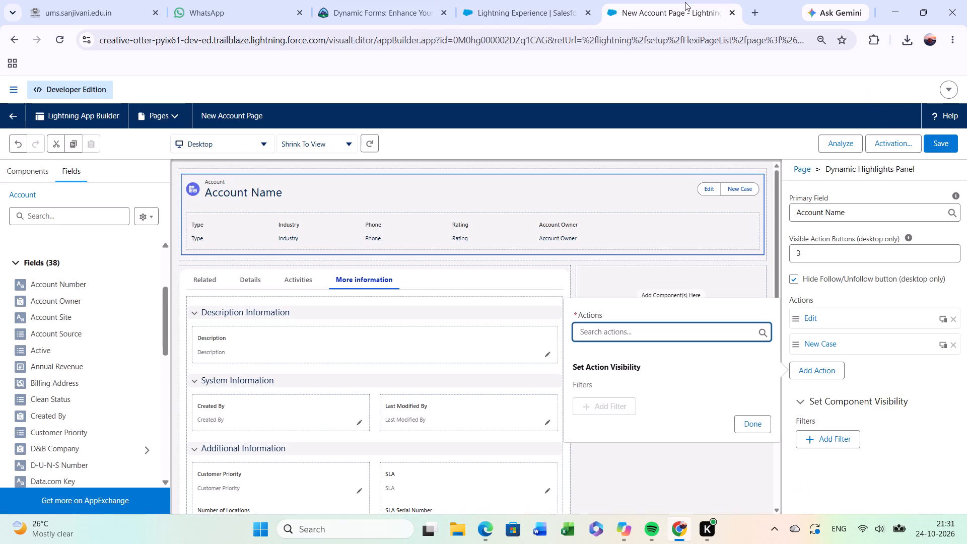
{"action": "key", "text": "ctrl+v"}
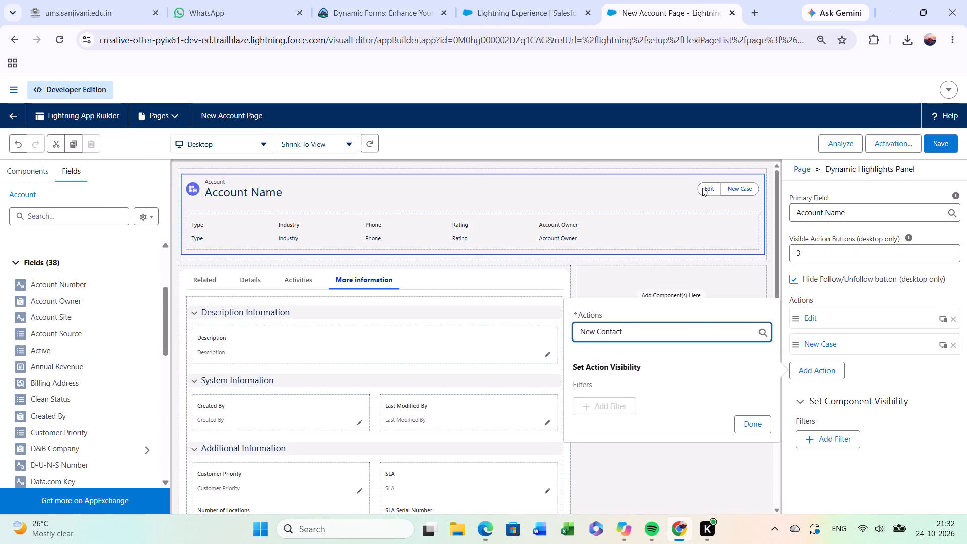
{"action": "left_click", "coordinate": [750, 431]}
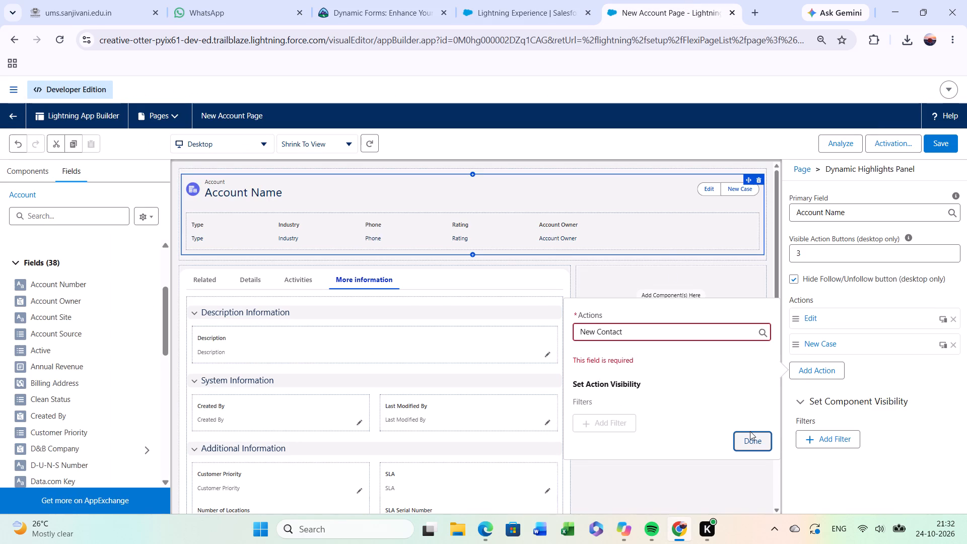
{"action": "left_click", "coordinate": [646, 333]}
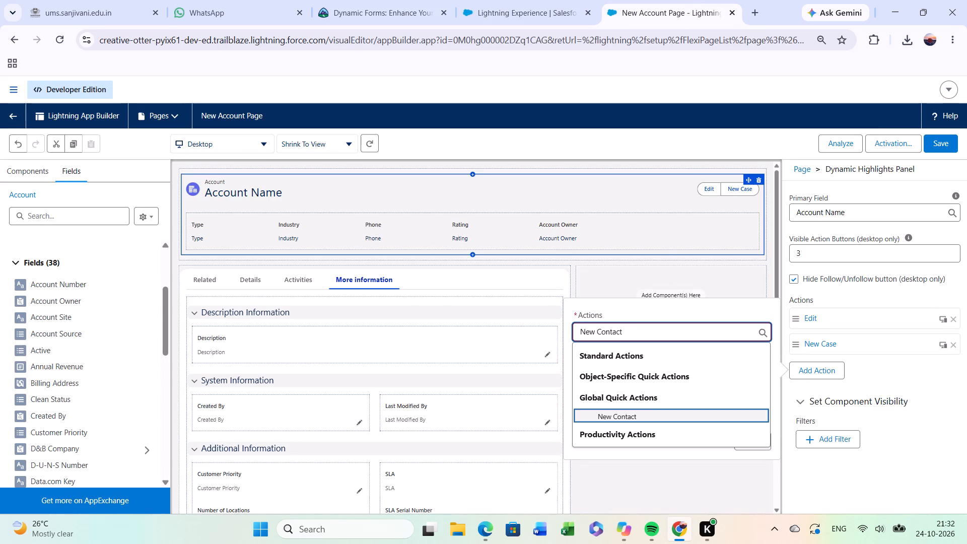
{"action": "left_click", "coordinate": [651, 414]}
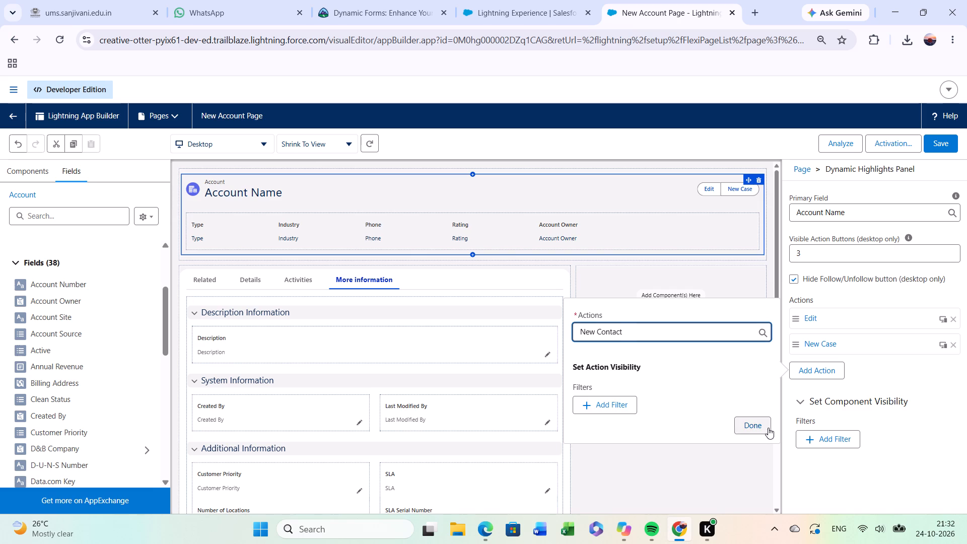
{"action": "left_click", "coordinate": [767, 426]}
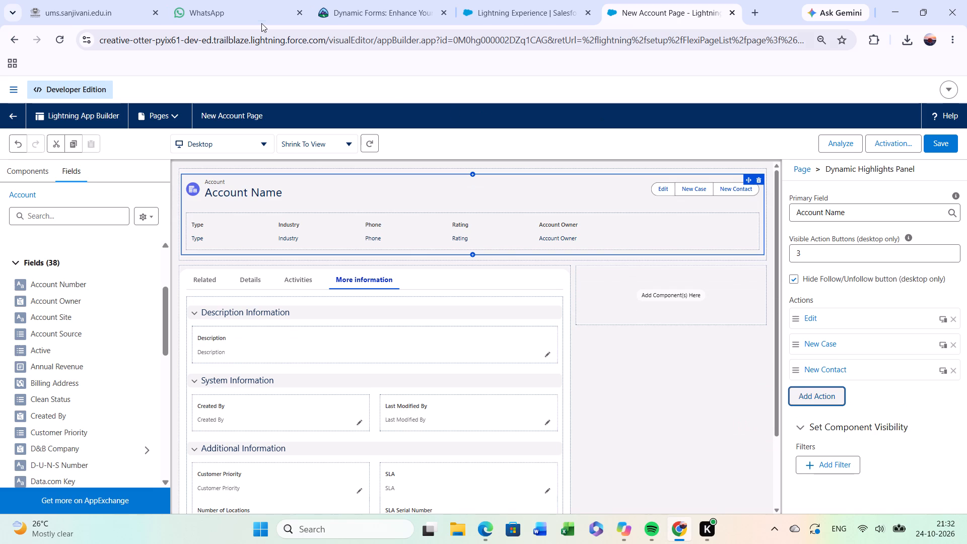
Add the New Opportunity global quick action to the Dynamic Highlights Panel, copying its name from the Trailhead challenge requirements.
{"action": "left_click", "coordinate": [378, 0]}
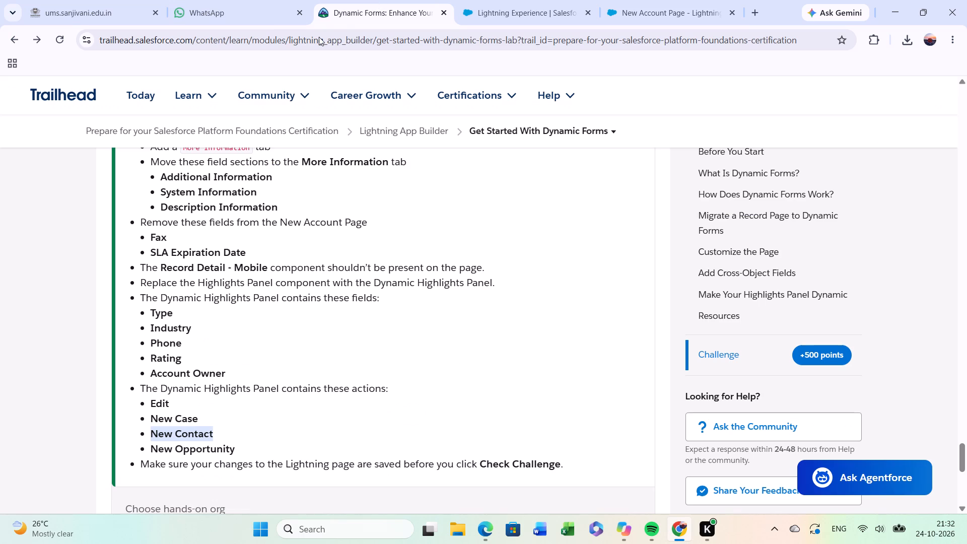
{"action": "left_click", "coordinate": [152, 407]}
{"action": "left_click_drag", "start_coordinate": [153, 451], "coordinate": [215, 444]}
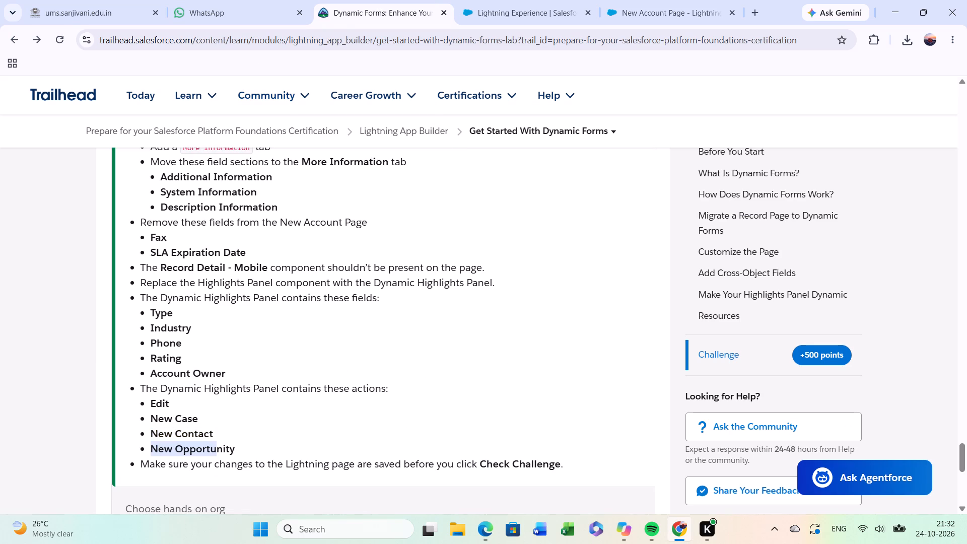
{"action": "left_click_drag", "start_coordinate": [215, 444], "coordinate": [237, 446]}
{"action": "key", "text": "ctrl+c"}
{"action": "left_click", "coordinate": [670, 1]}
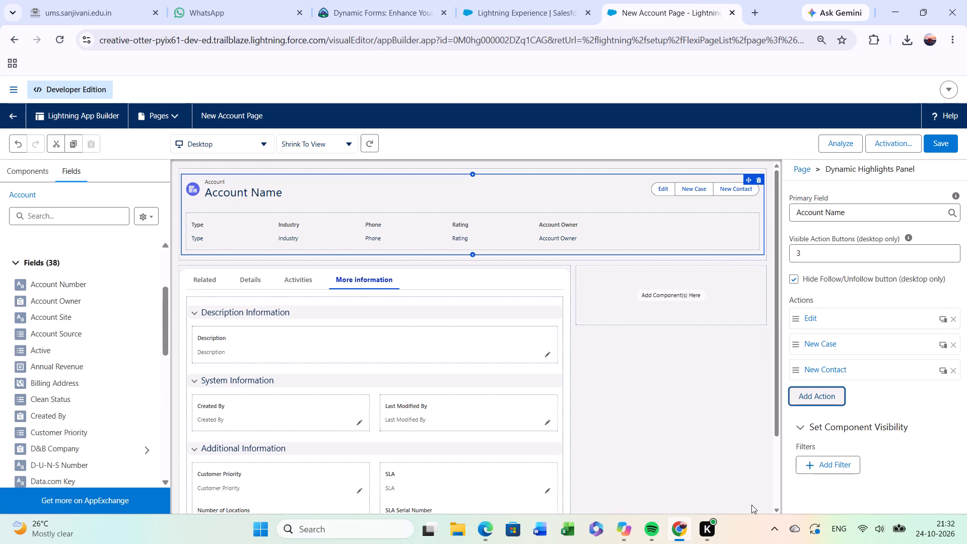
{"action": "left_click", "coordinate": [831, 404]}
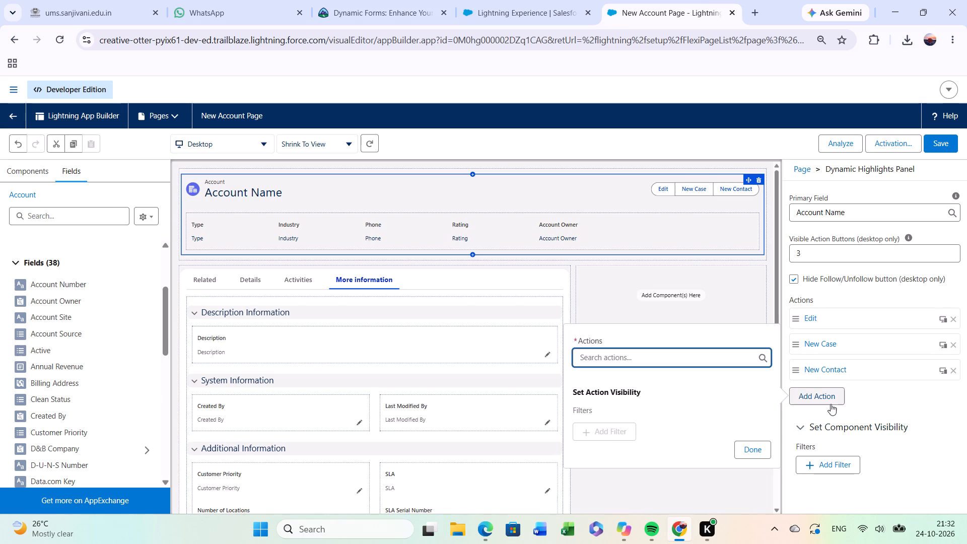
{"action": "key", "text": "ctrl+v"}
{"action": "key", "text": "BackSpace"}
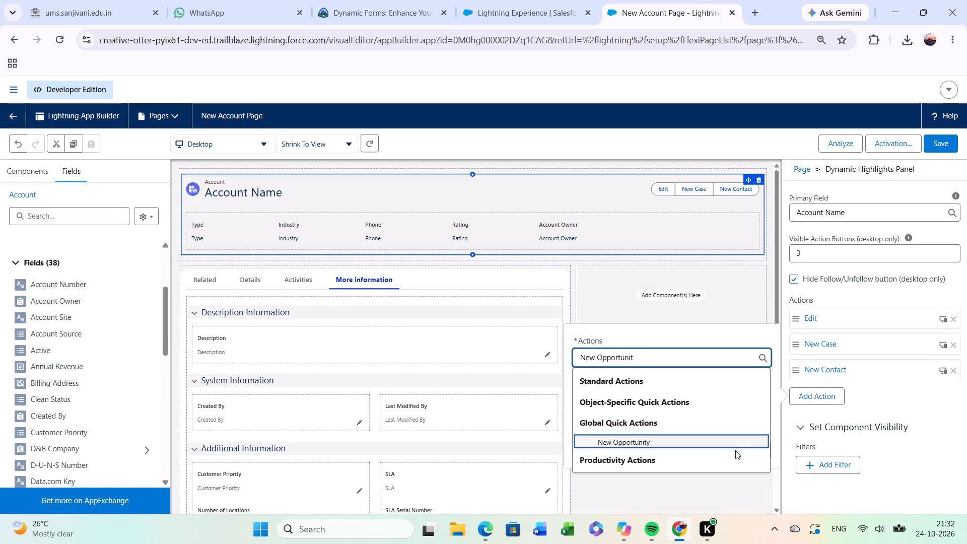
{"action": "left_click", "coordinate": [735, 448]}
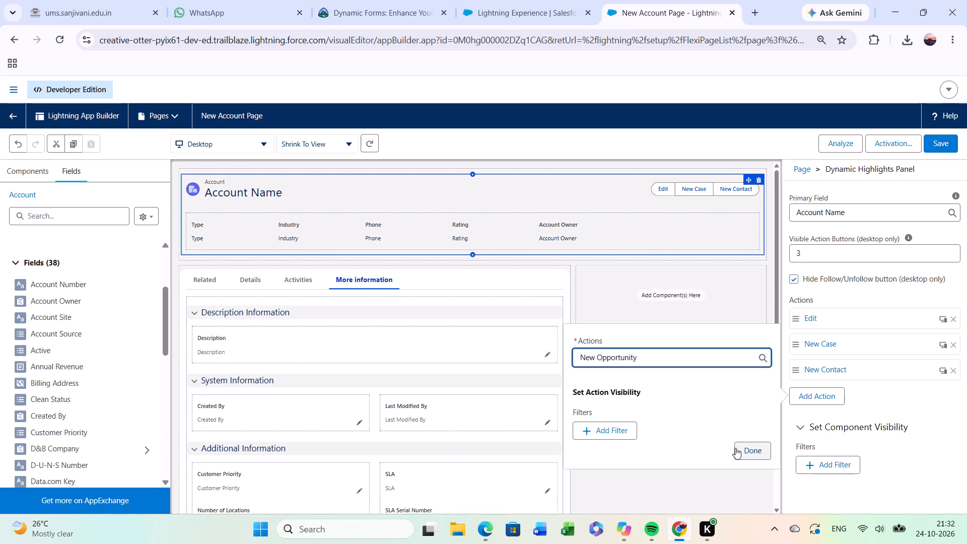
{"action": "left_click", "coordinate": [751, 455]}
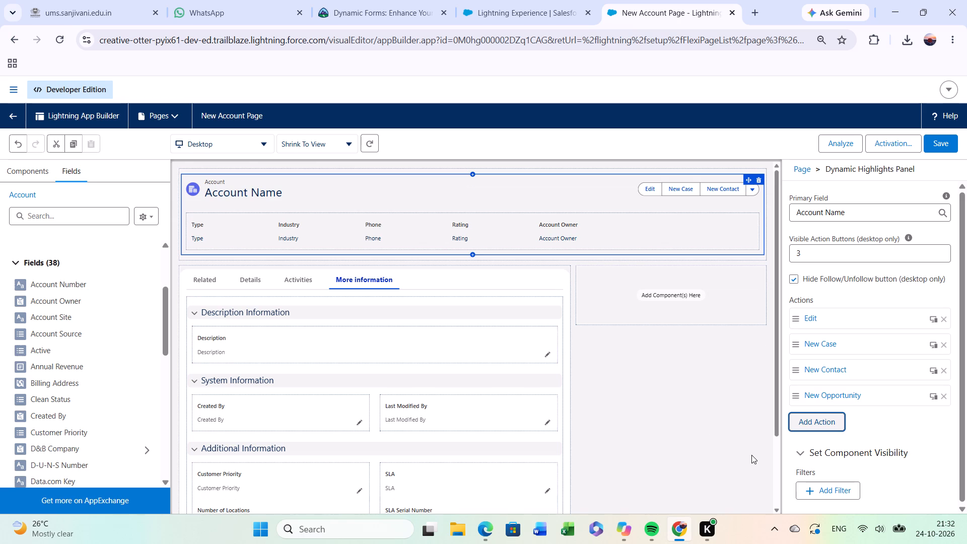
Return to the Trailhead Dynamic Forms unit and check the challenge against the Cunning Fox Playground.
{"action": "left_click", "coordinate": [399, 13]}
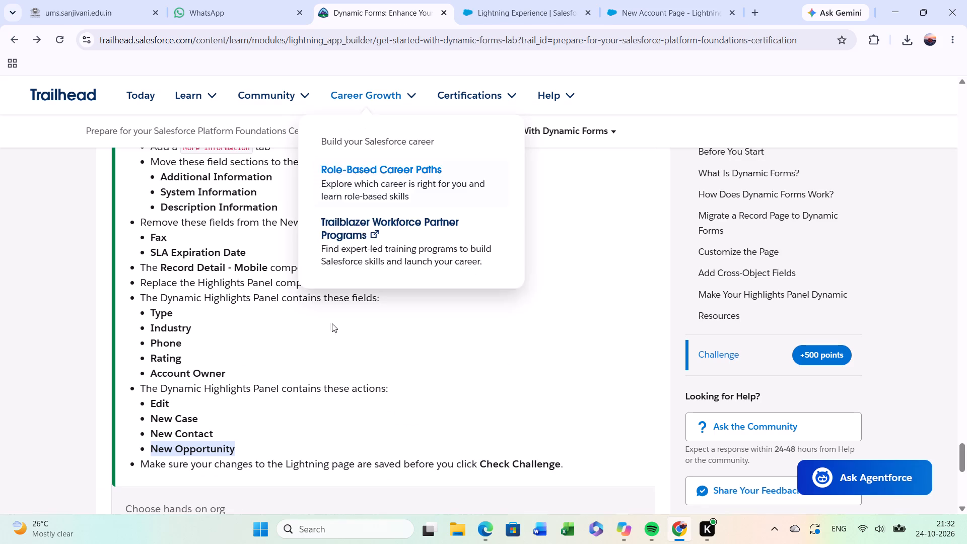
{"action": "scroll", "coordinate": [223, 444], "scroll_direction": "down", "scroll_amount": 1}
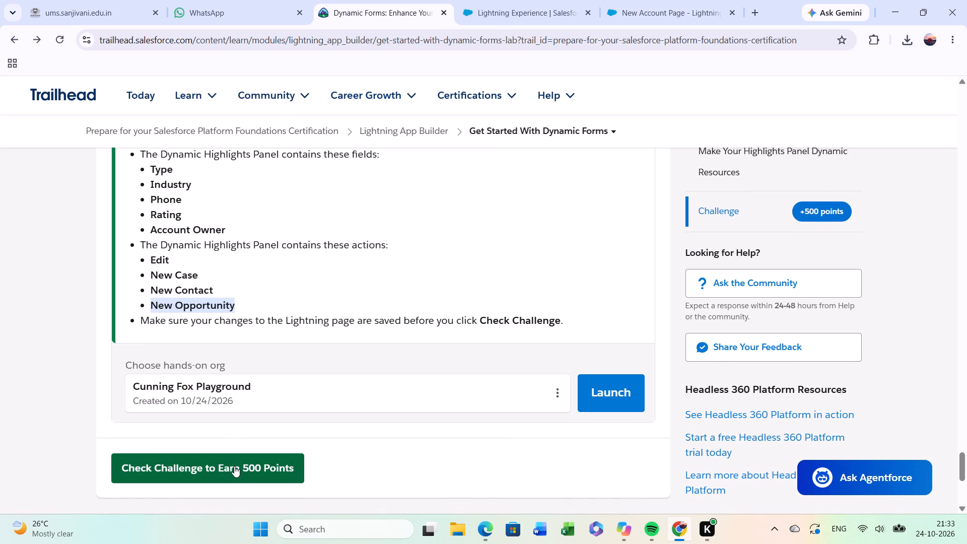
{"action": "left_click", "coordinate": [234, 466]}
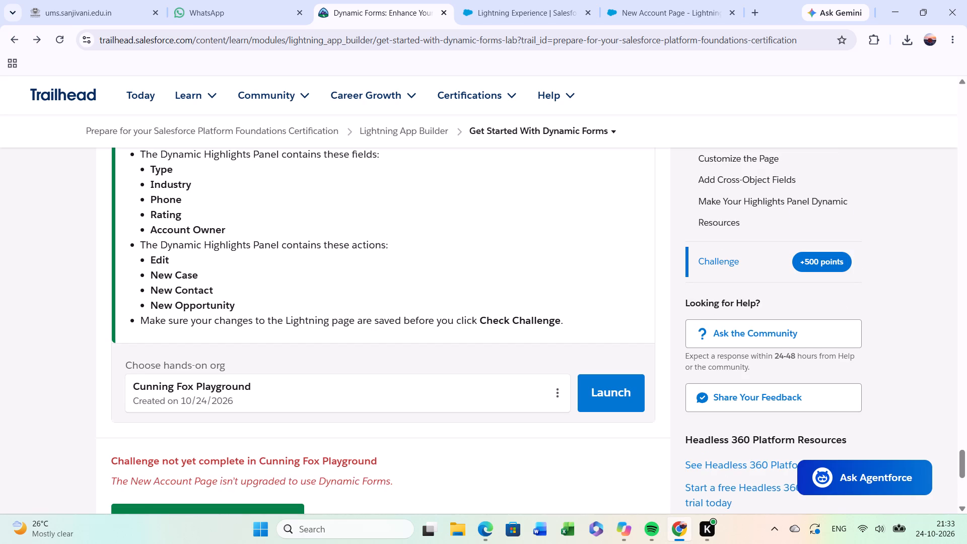
{"action": "scroll", "coordinate": [234, 466], "scroll_direction": "down", "scroll_amount": 1}
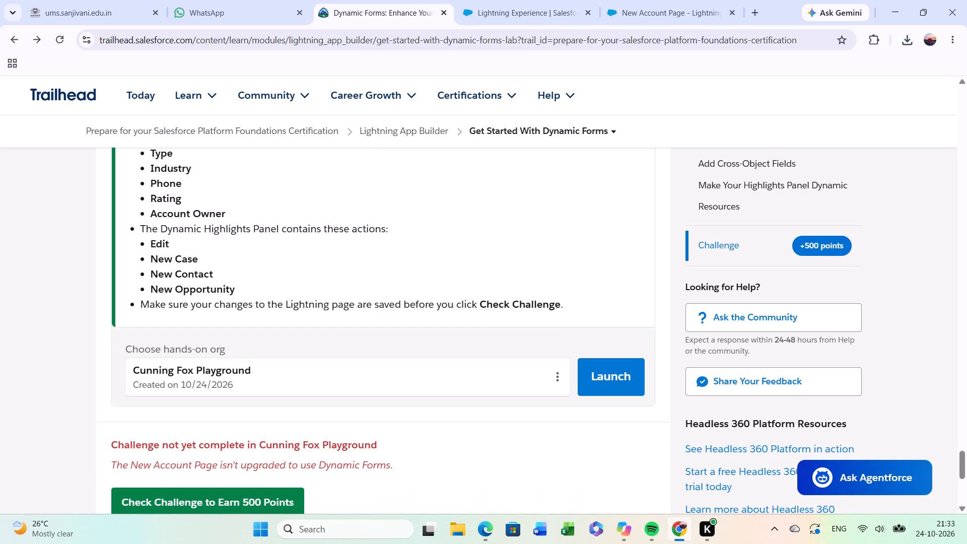
{"action": "scroll", "coordinate": [234, 466], "scroll_direction": "down", "scroll_amount": 1}
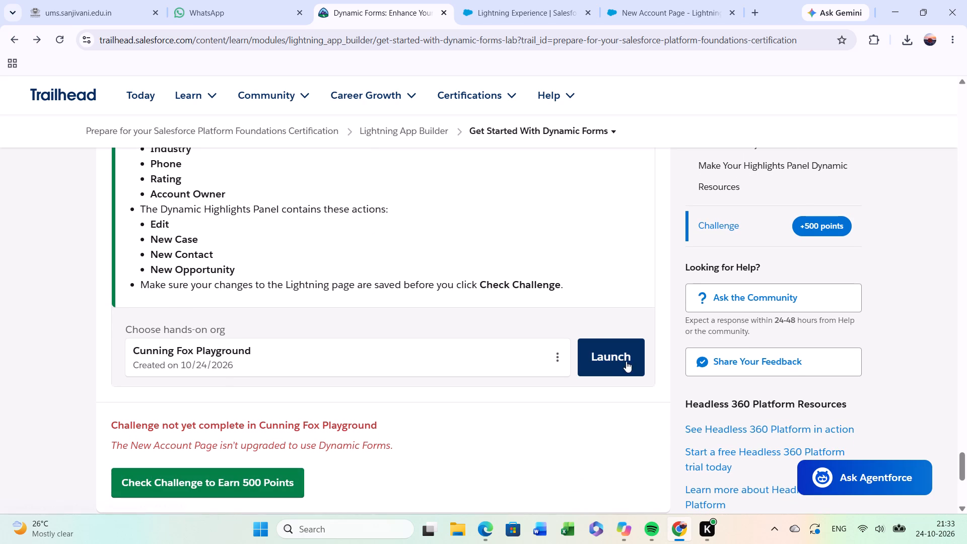
Close the New Account Page builder without saving, and close the playground's Welcome page.
{"action": "left_click", "coordinate": [493, 4]}
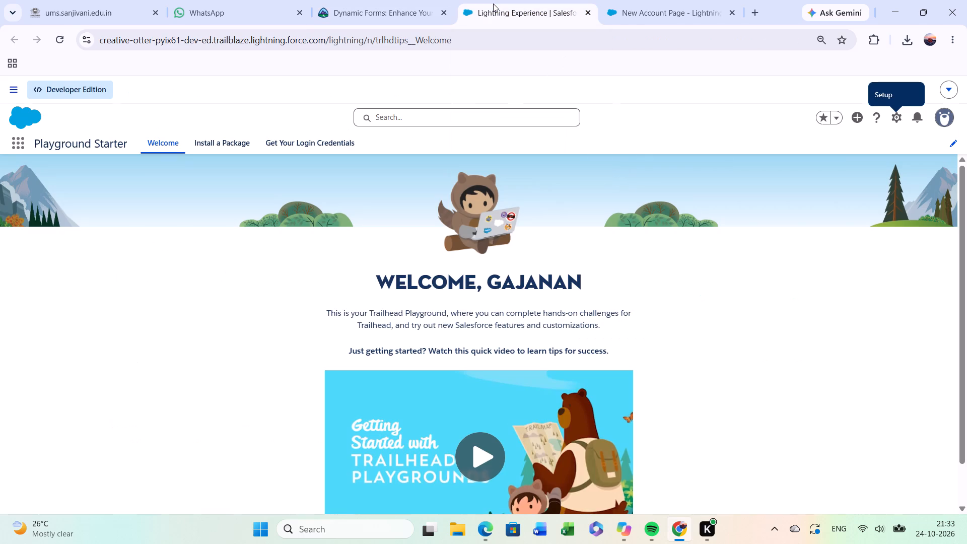
{"action": "left_click", "coordinate": [673, 1]}
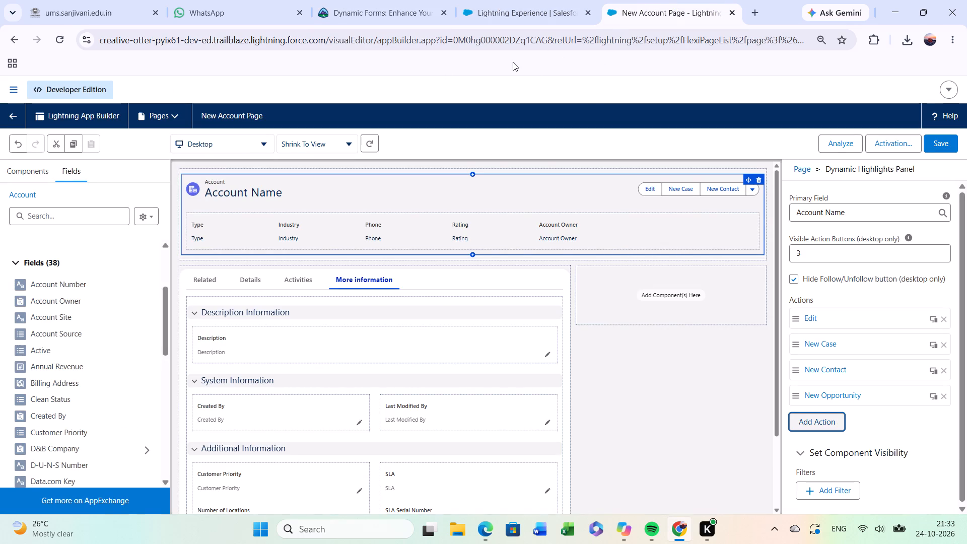
{"action": "left_click", "coordinate": [734, 15]}
{"action": "left_click", "coordinate": [548, 116]}
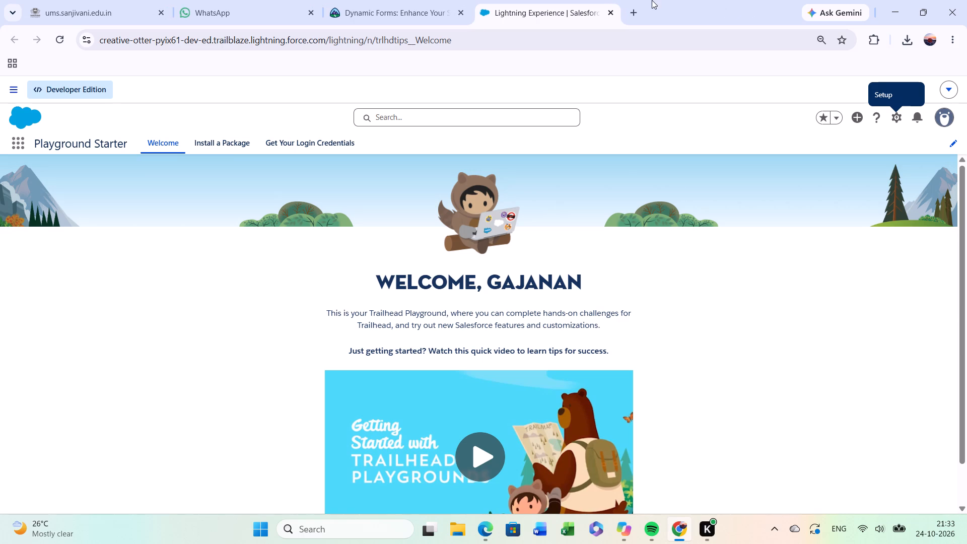
{"action": "left_click", "coordinate": [613, 13]}
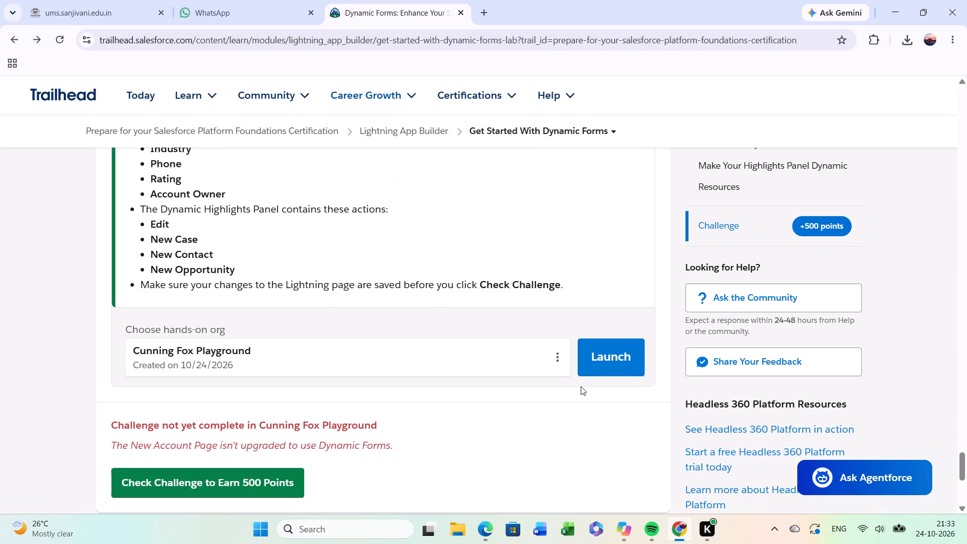
Create a new hands-on org for the challenge named Playful Unicorn Playground.
{"action": "left_click", "coordinate": [559, 354]}
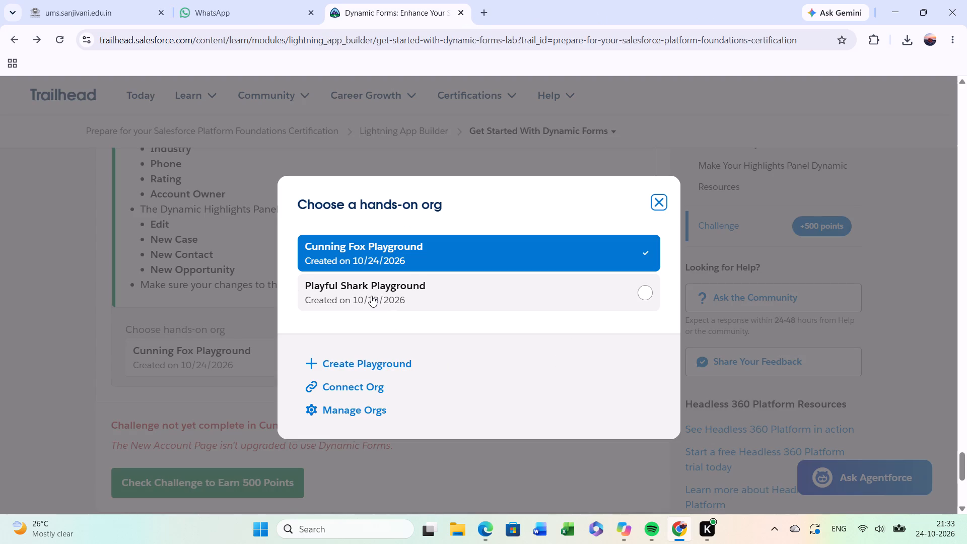
{"action": "left_click", "coordinate": [354, 365]}
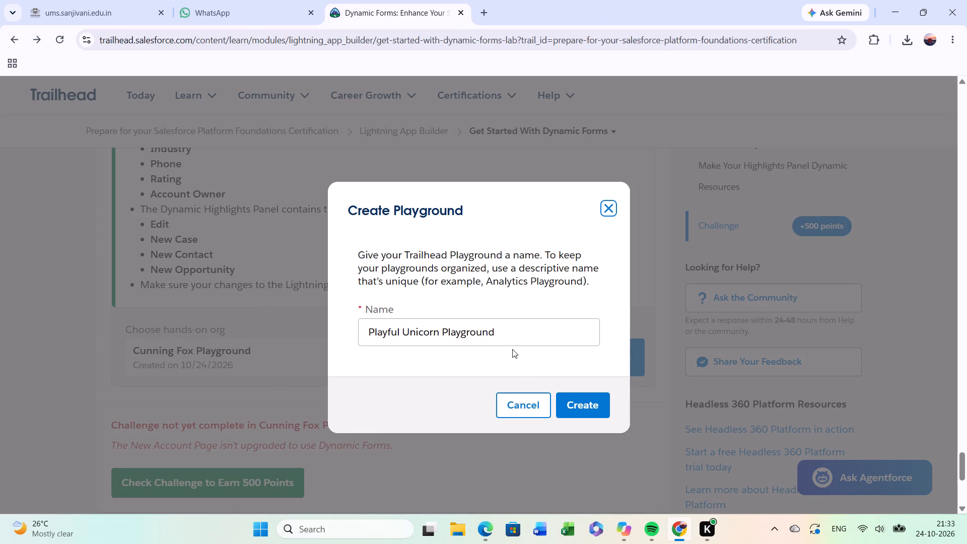
{"action": "left_click", "coordinate": [603, 416]}
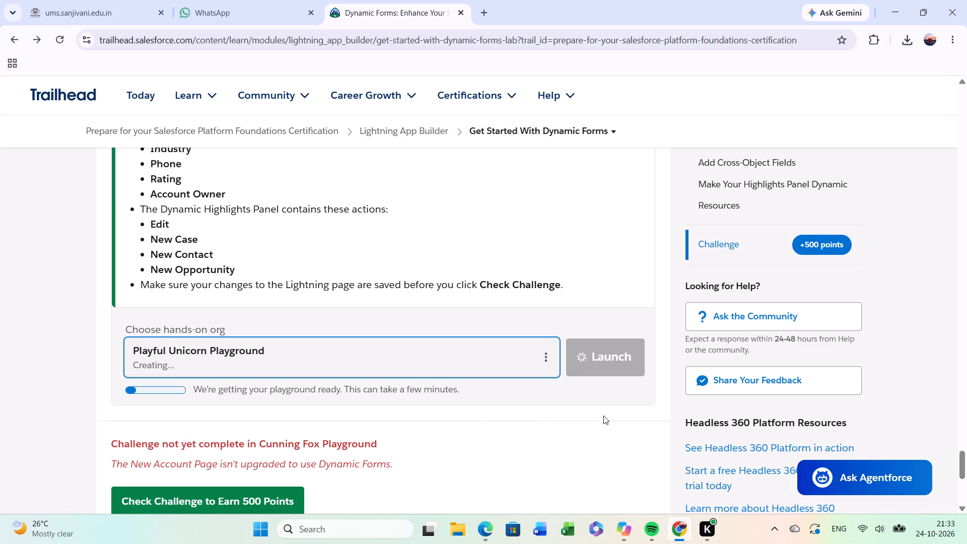
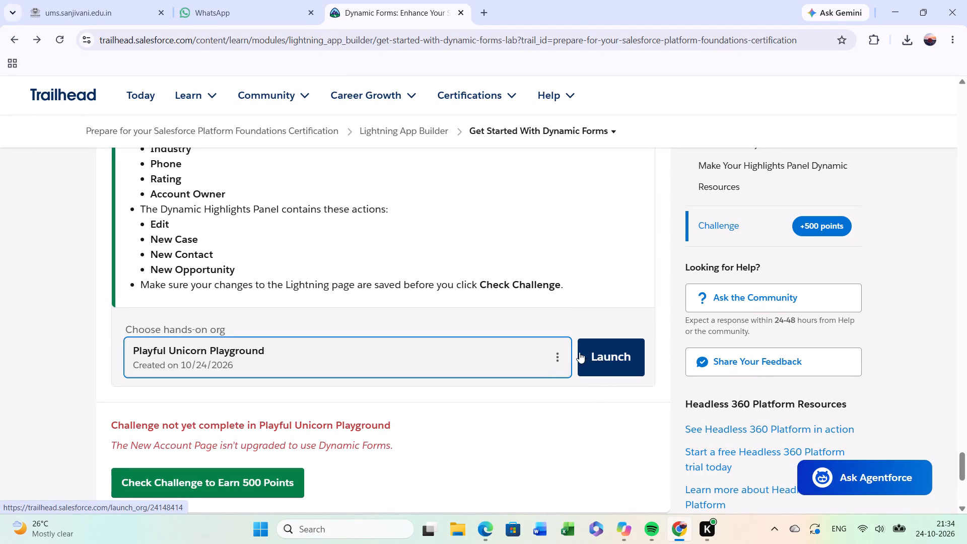
Launch the Playful Unicorn Playground from the challenge and open its Setup.
{"action": "left_click", "coordinate": [561, 356]}
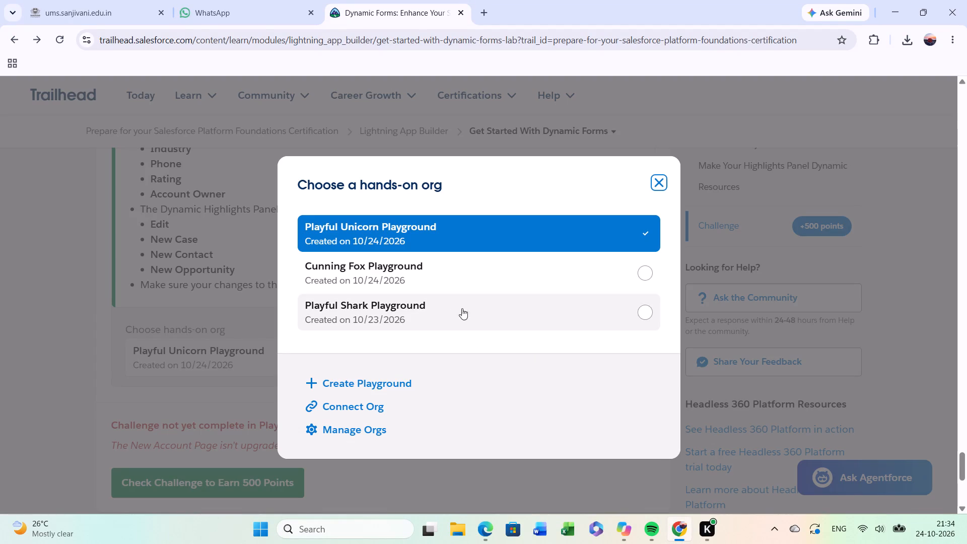
{"action": "left_click", "coordinate": [208, 385]}
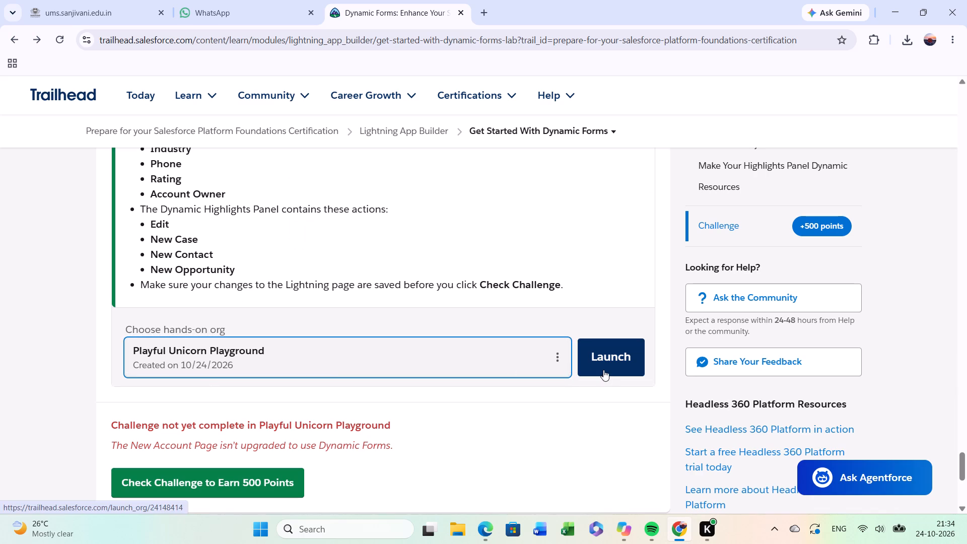
{"action": "left_click", "coordinate": [603, 370]}
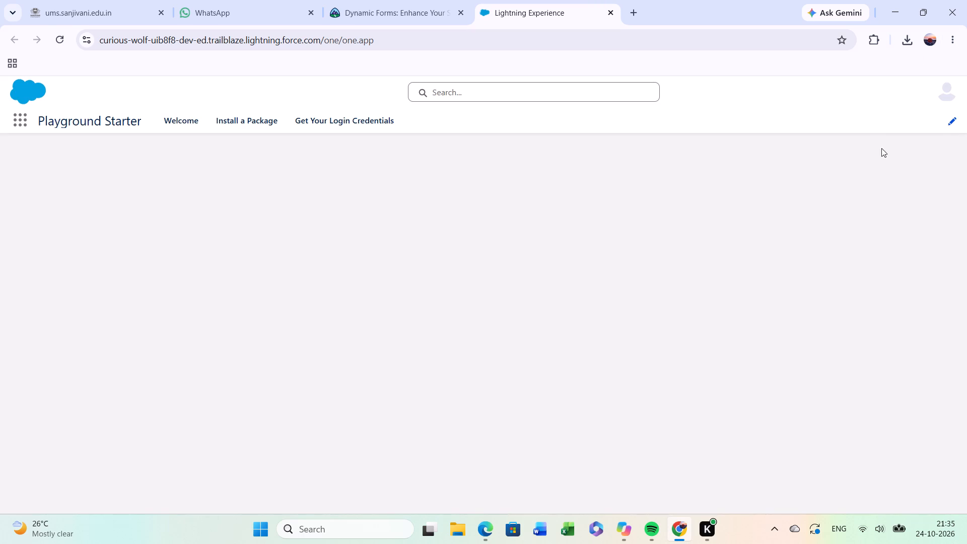
{"action": "left_click", "coordinate": [887, 93]}
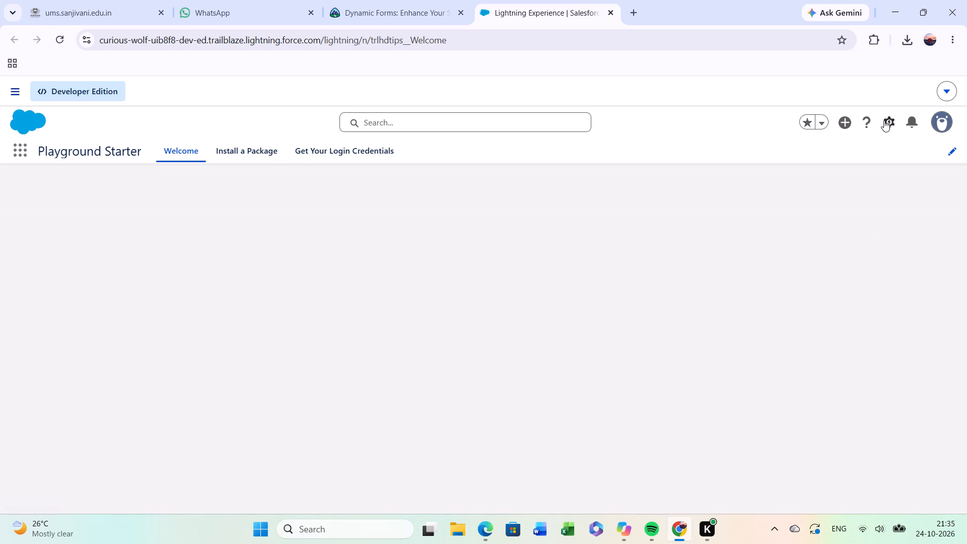
{"action": "left_click", "coordinate": [884, 120]}
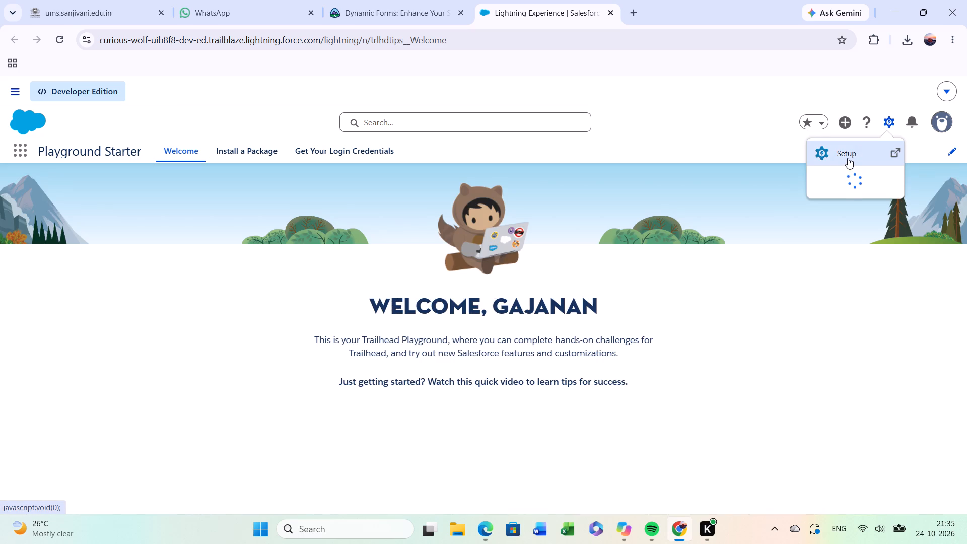
{"action": "left_click", "coordinate": [848, 158]}
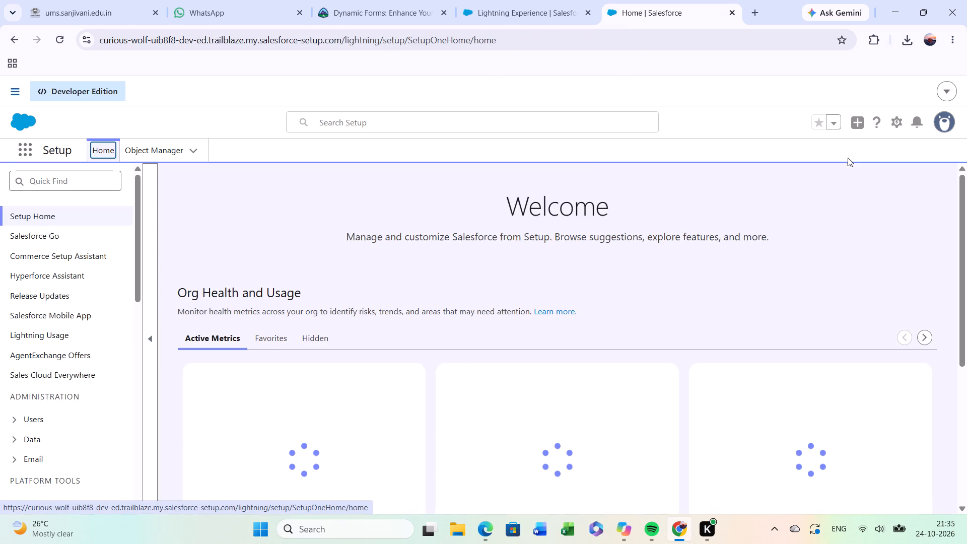
Allow the playground's Setup site to show notifications.
{"action": "left_click", "coordinate": [97, 176]}
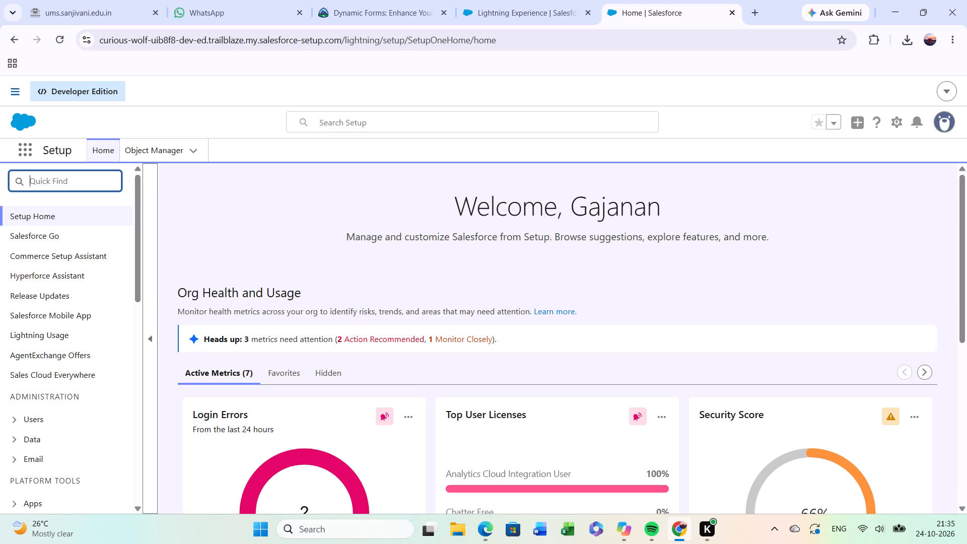
{"action": "left_click", "coordinate": [97, 176]}
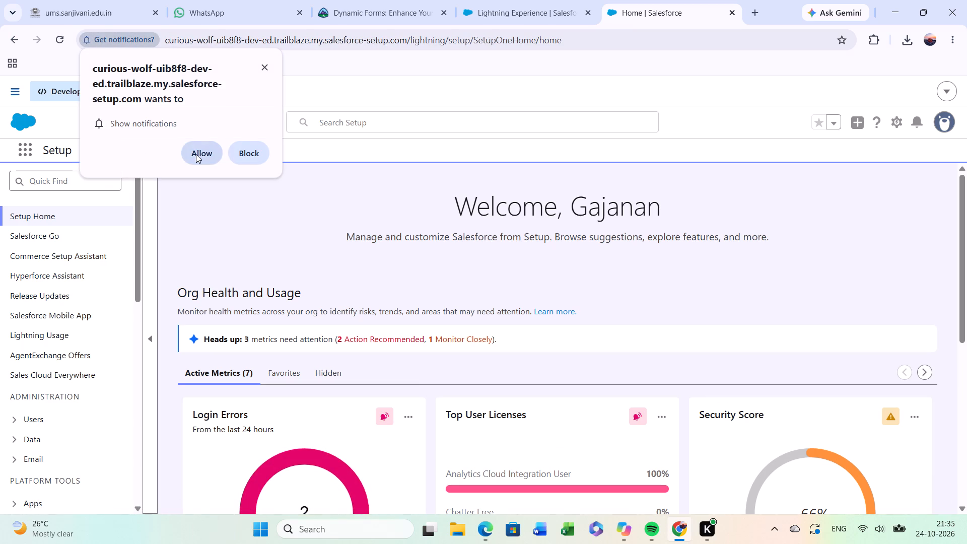
{"action": "left_click", "coordinate": [197, 154]}
Search Setup for "mob", open the Salesforce Mobile App settings and examine the Dynamic Forms and Dynamic Actions options for mobile.
{"action": "left_click", "coordinate": [105, 181]}
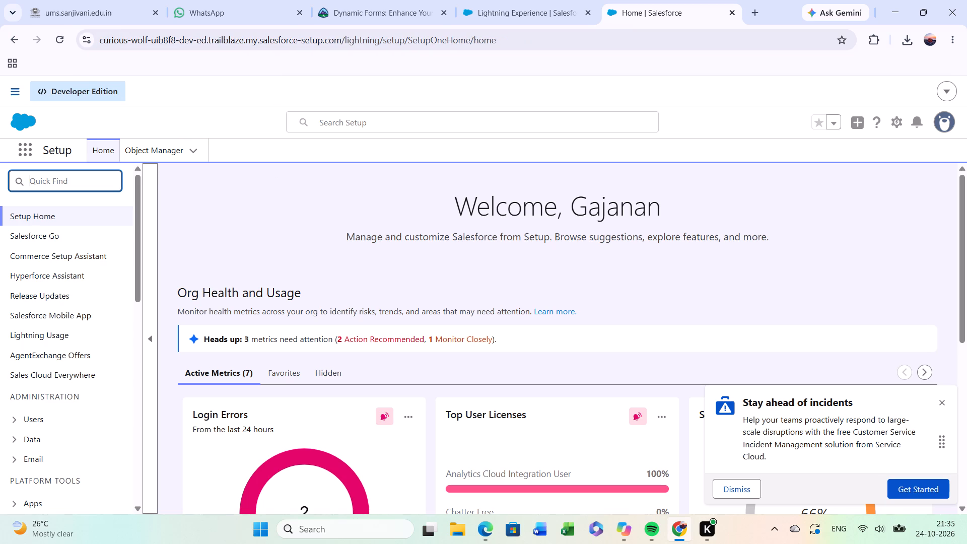
{"action": "type", "text": "mob"}
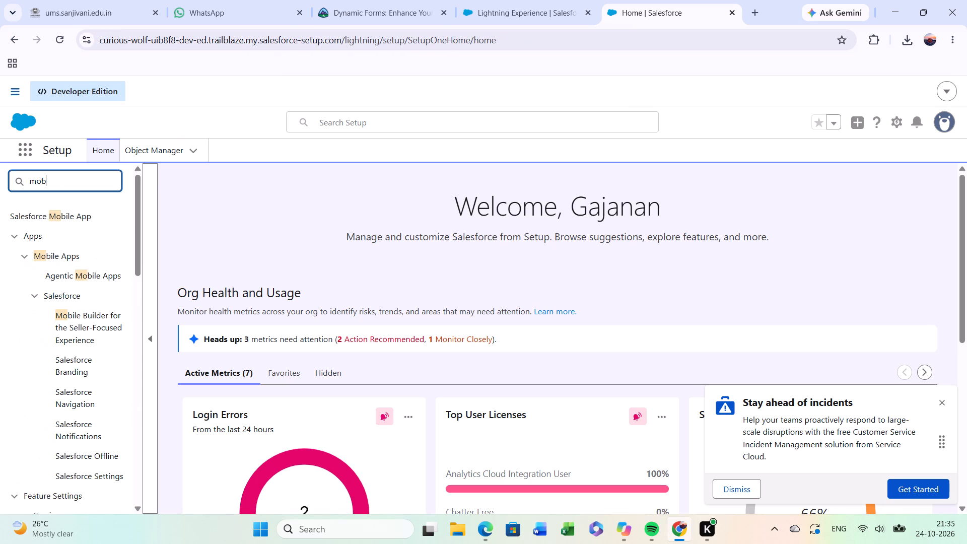
{"action": "left_click", "coordinate": [75, 219]}
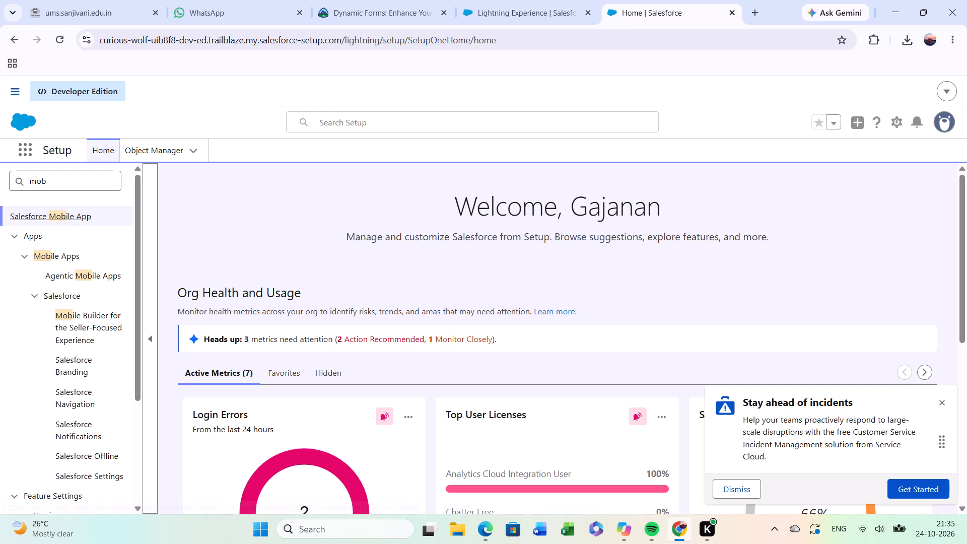
{"action": "scroll", "coordinate": [298, 332], "scroll_direction": "down", "scroll_amount": 1}
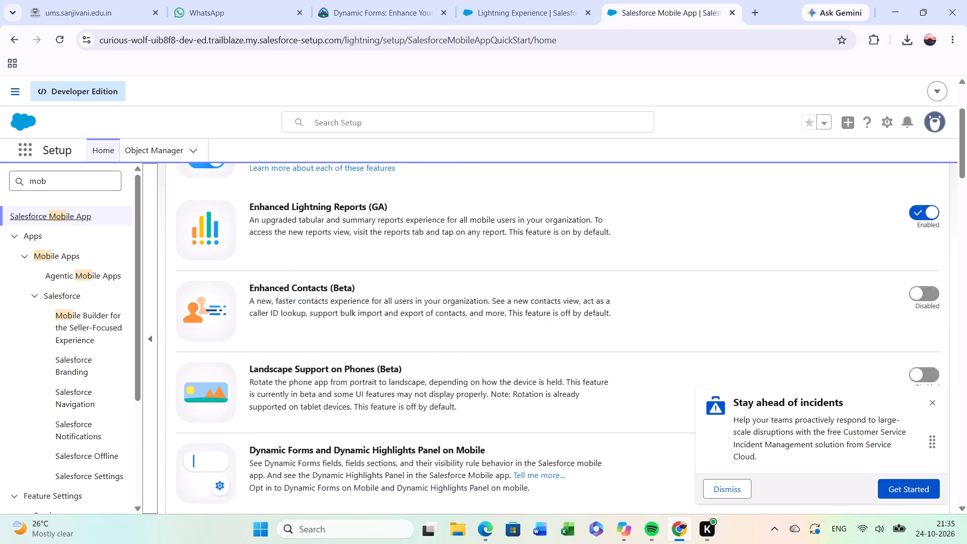
{"action": "scroll", "coordinate": [298, 332], "scroll_direction": "down", "scroll_amount": 2}
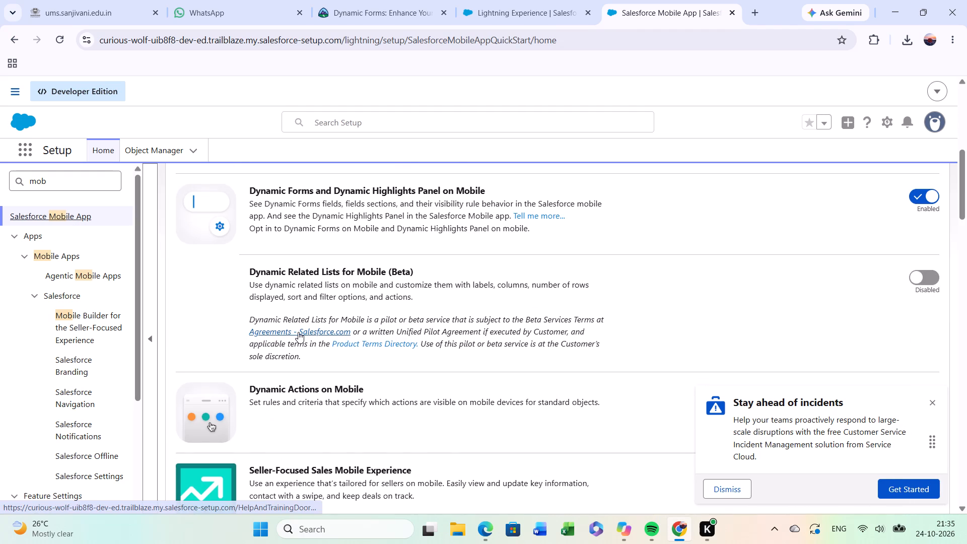
{"action": "scroll", "coordinate": [298, 332], "scroll_direction": "up", "scroll_amount": 2}
{"action": "scroll", "coordinate": [298, 332], "scroll_direction": "down", "scroll_amount": 2}
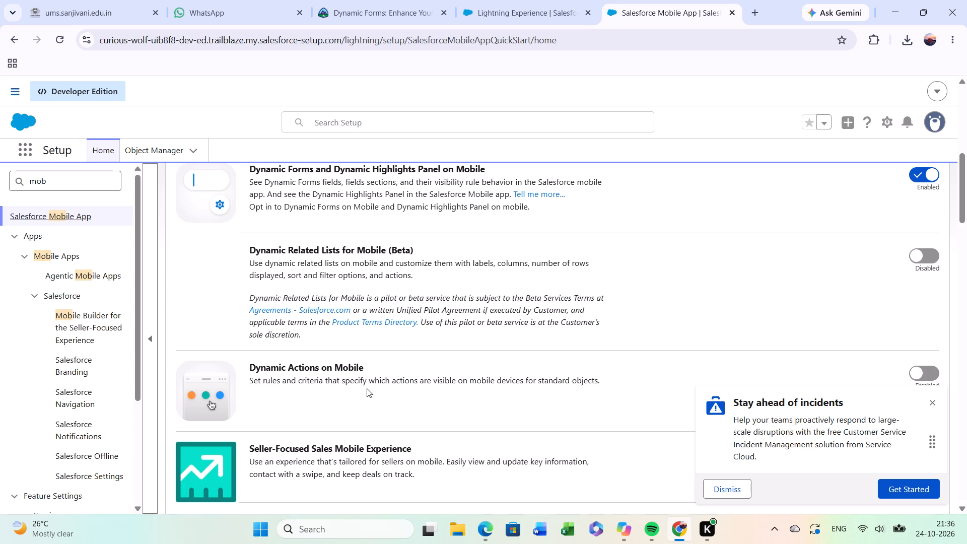
{"action": "scroll", "coordinate": [367, 388], "scroll_direction": "up", "scroll_amount": 1}
{"action": "scroll", "coordinate": [367, 388], "scroll_direction": "down", "scroll_amount": 1}
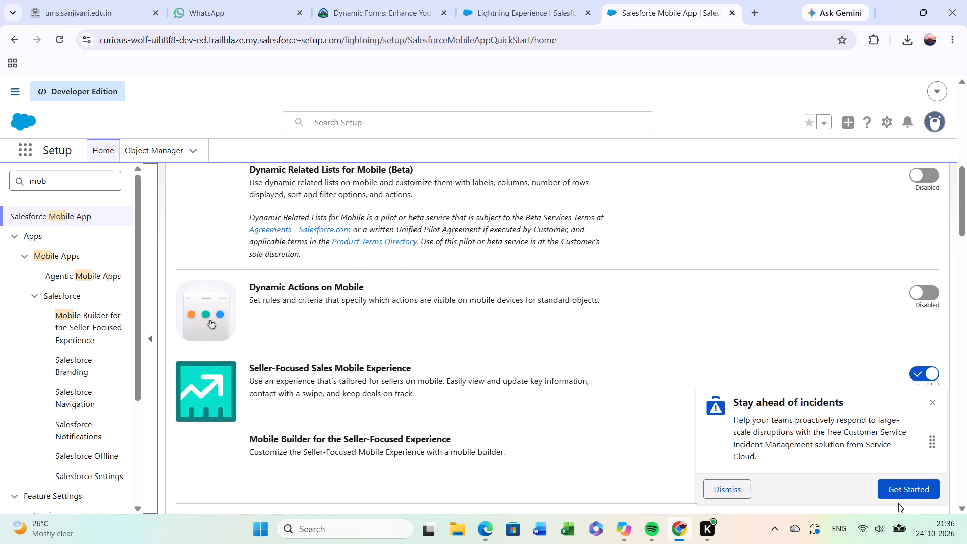
Get started with Customer Service Incident Management from the incidents prompt and look through its broadcast settings.
{"action": "left_click", "coordinate": [904, 490]}
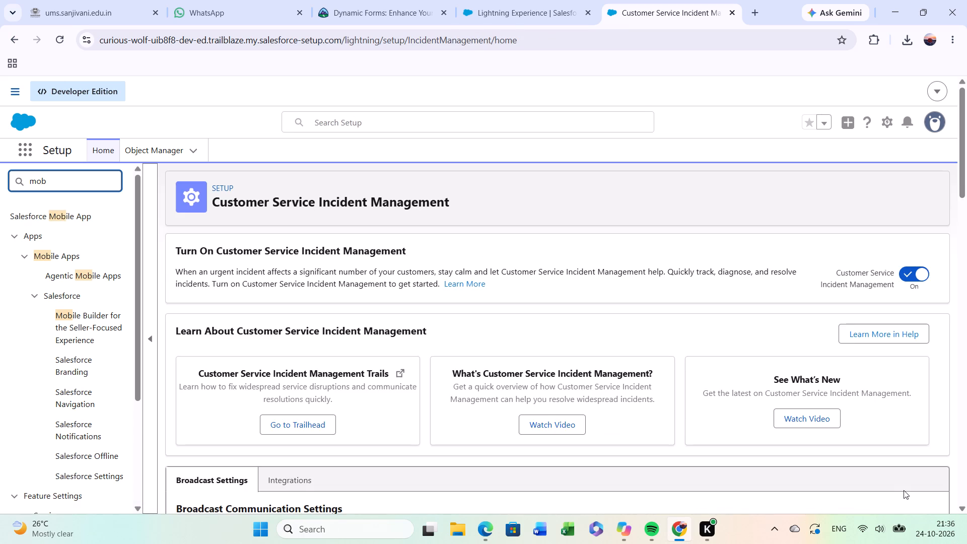
{"action": "scroll", "coordinate": [679, 417], "scroll_direction": "down", "scroll_amount": 4}
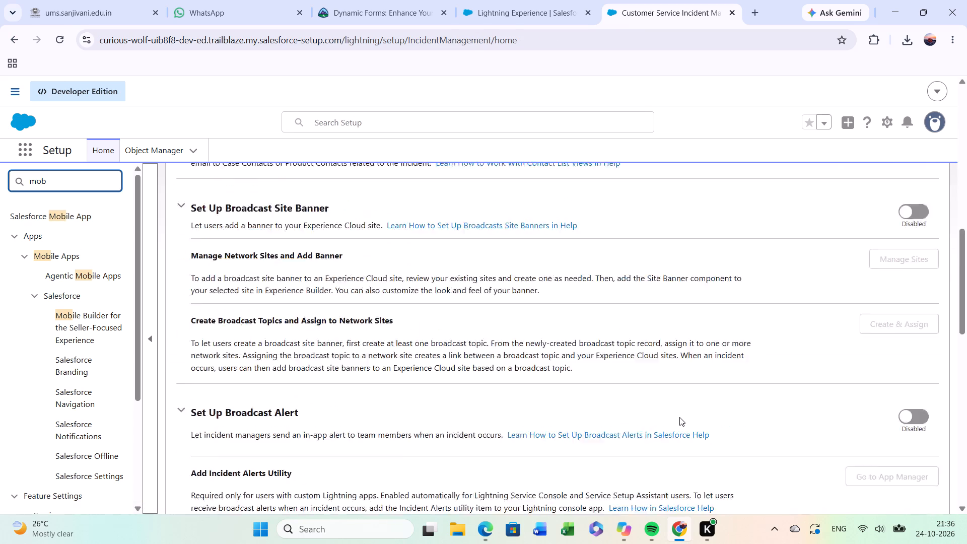
{"action": "scroll", "coordinate": [679, 417], "scroll_direction": "down", "scroll_amount": 1}
{"action": "scroll", "coordinate": [679, 417], "scroll_direction": "up", "scroll_amount": 2}
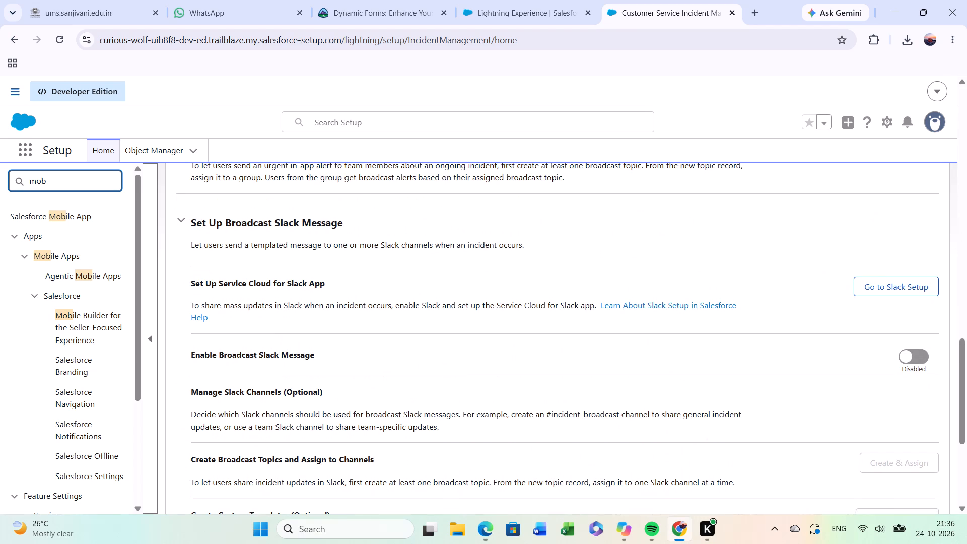
{"action": "scroll", "coordinate": [679, 417], "scroll_direction": "up", "scroll_amount": 6}
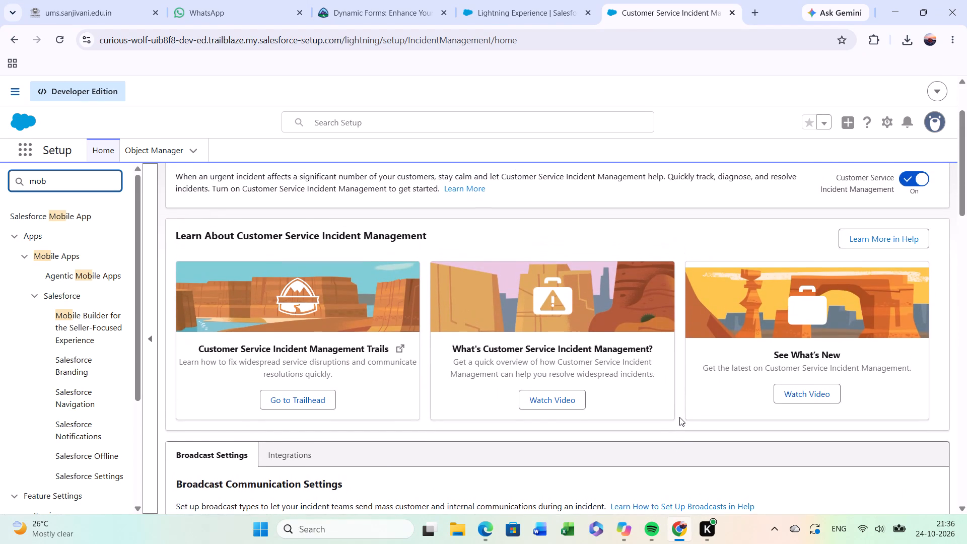
Return to the Salesforce Mobile App settings and check the Dynamic Forms and Dynamic Highlights Panel on Mobile option.
{"action": "left_click", "coordinate": [68, 211]}
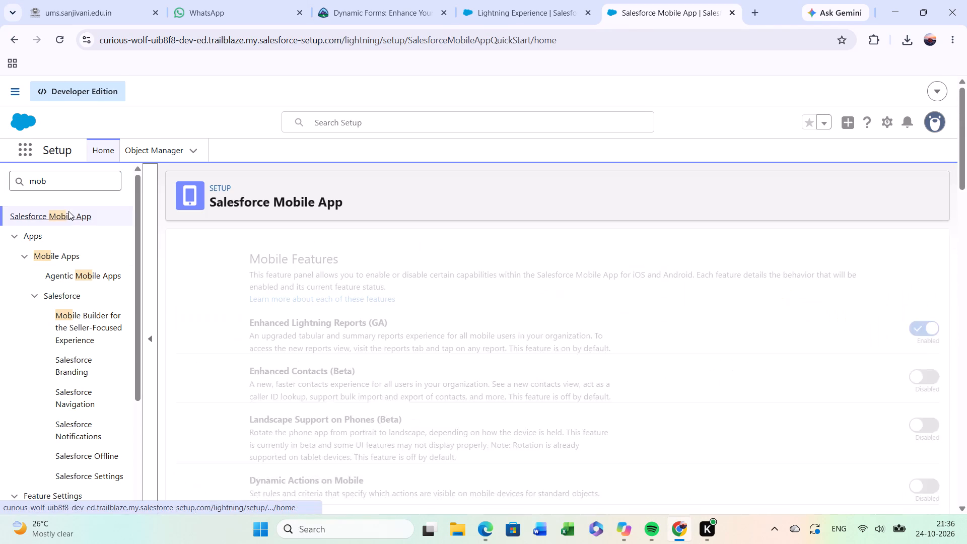
{"action": "scroll", "coordinate": [359, 396], "scroll_direction": "down", "scroll_amount": 2}
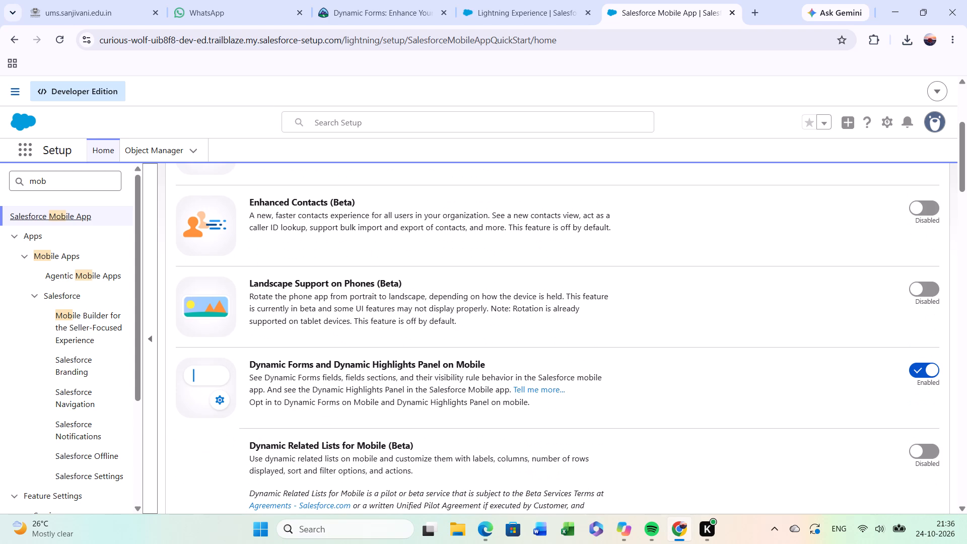
{"action": "scroll", "coordinate": [359, 396], "scroll_direction": "down", "scroll_amount": 1}
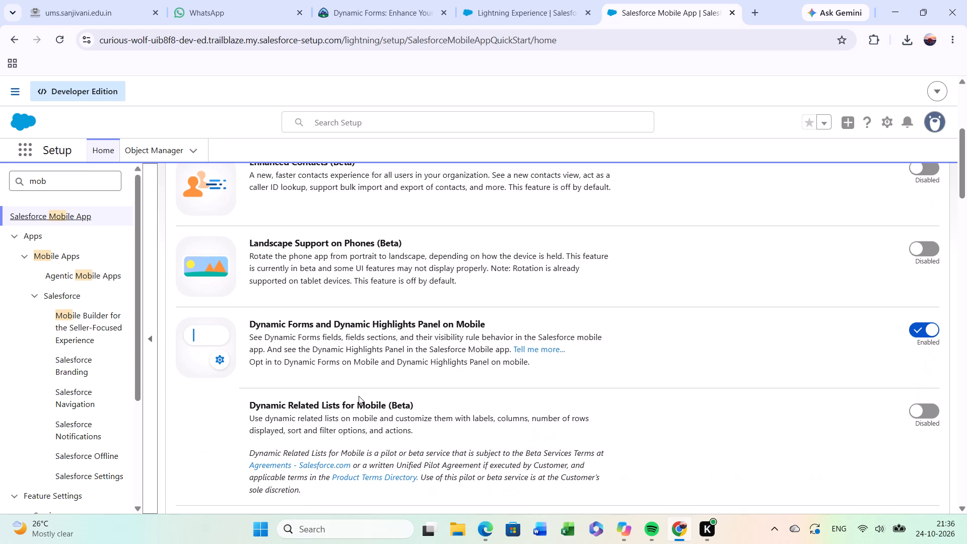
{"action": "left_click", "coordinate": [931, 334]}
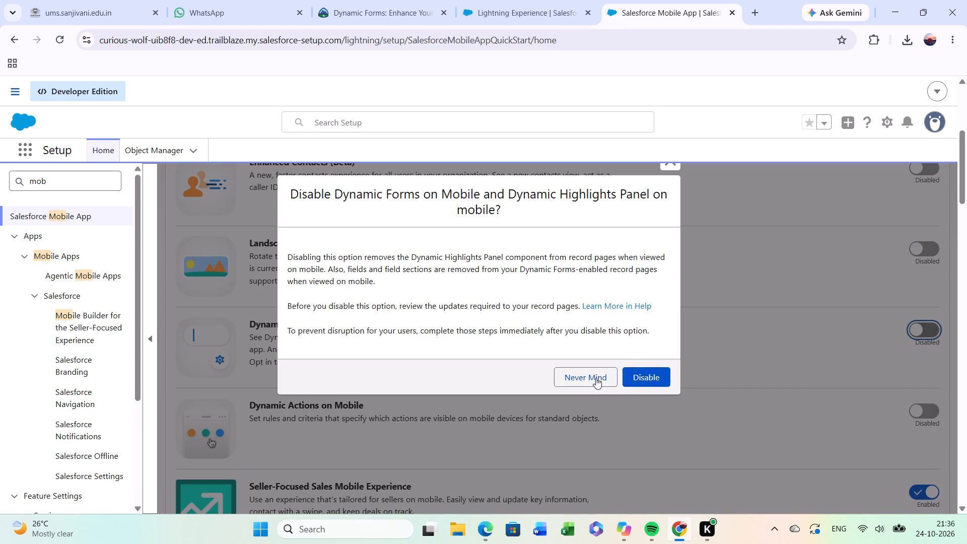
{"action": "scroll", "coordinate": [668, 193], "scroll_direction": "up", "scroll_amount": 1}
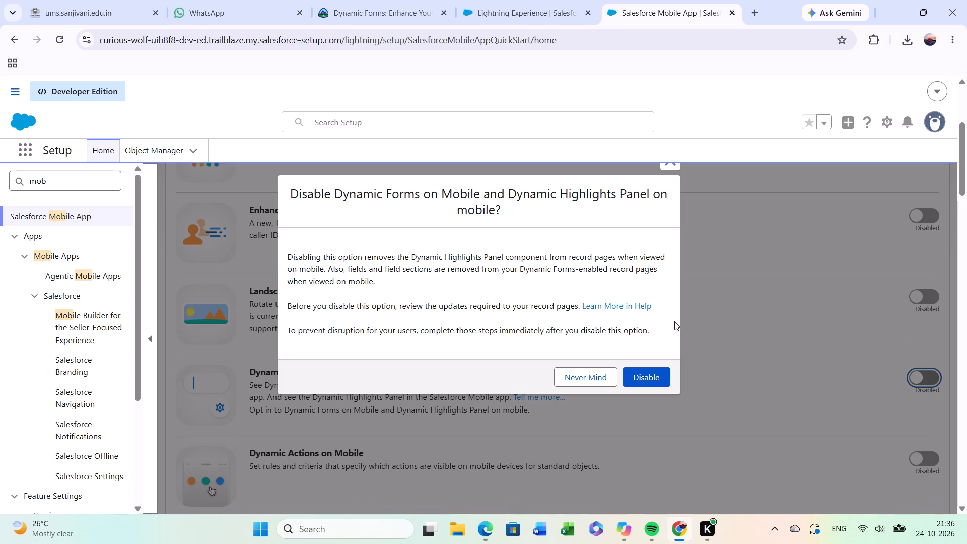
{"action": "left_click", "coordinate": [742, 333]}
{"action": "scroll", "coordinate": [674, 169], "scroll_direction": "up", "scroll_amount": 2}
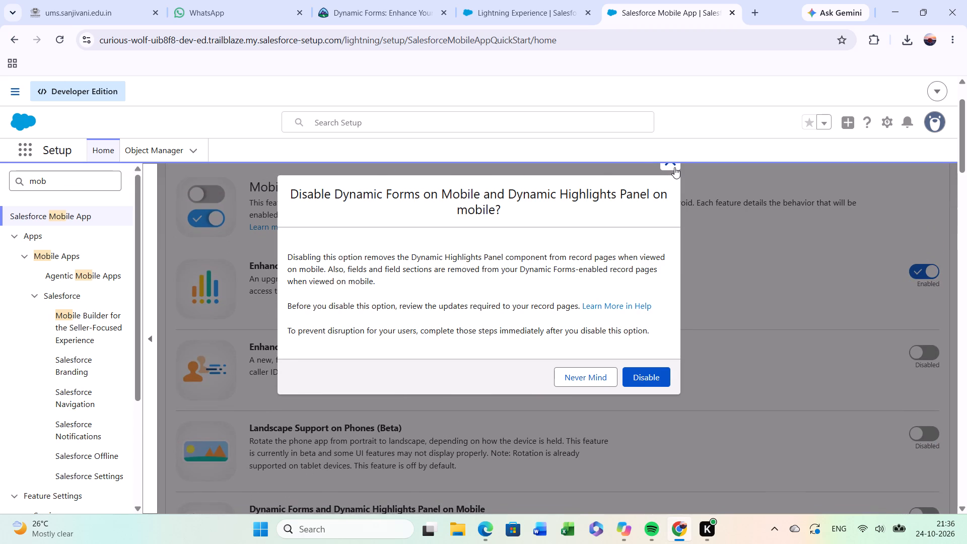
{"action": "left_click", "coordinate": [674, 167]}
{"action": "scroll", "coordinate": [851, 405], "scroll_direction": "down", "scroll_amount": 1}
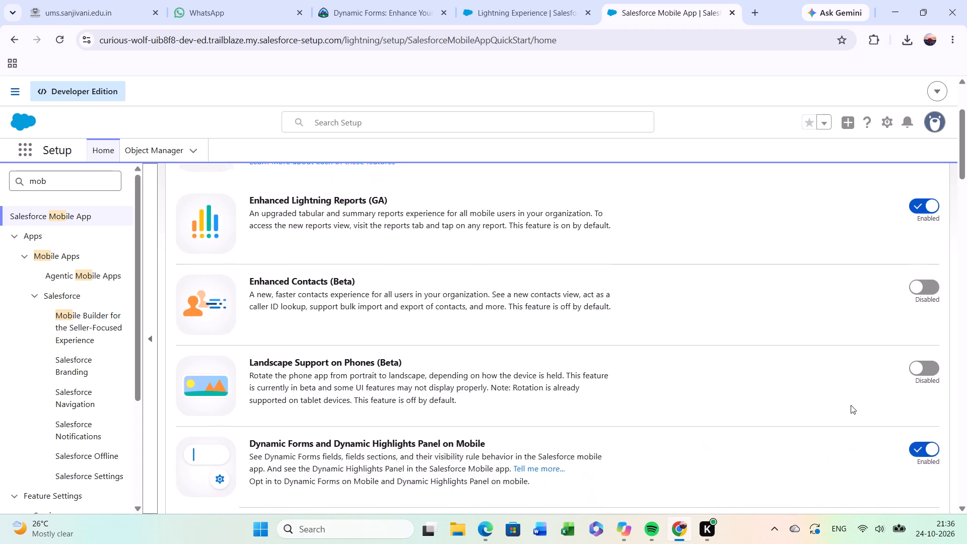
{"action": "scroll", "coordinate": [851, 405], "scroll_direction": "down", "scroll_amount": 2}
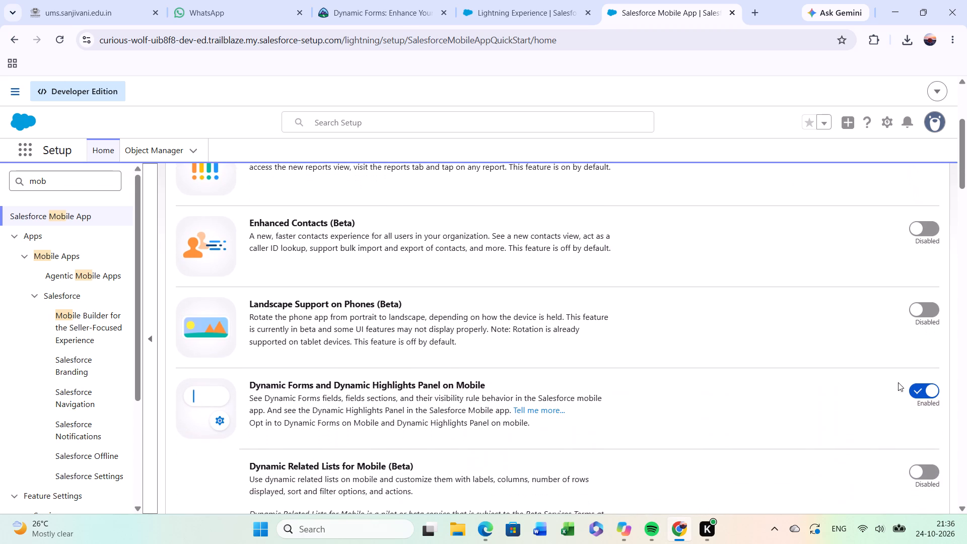
Search Setup for "ligh" and open the Lightning App Builder page under User Interface.
{"action": "left_click_drag", "start_coordinate": [70, 180], "coordinate": [1, 178]}
{"action": "key", "text": "BackSpace"}
{"action": "type", "text": "li"}
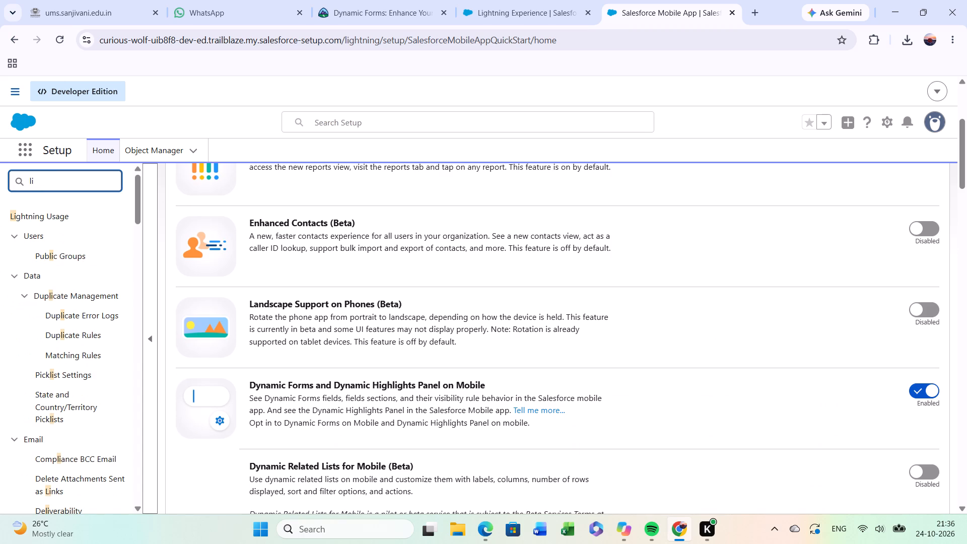
{"action": "type", "text": "gh"}
{"action": "scroll", "coordinate": [24, 379], "scroll_direction": "down", "scroll_amount": 1}
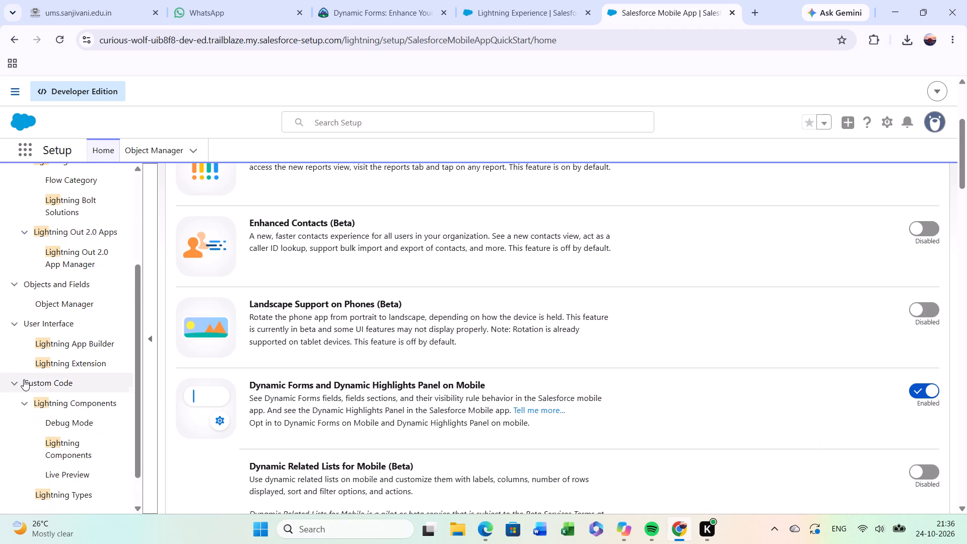
{"action": "scroll", "coordinate": [24, 379], "scroll_direction": "down", "scroll_amount": 3}
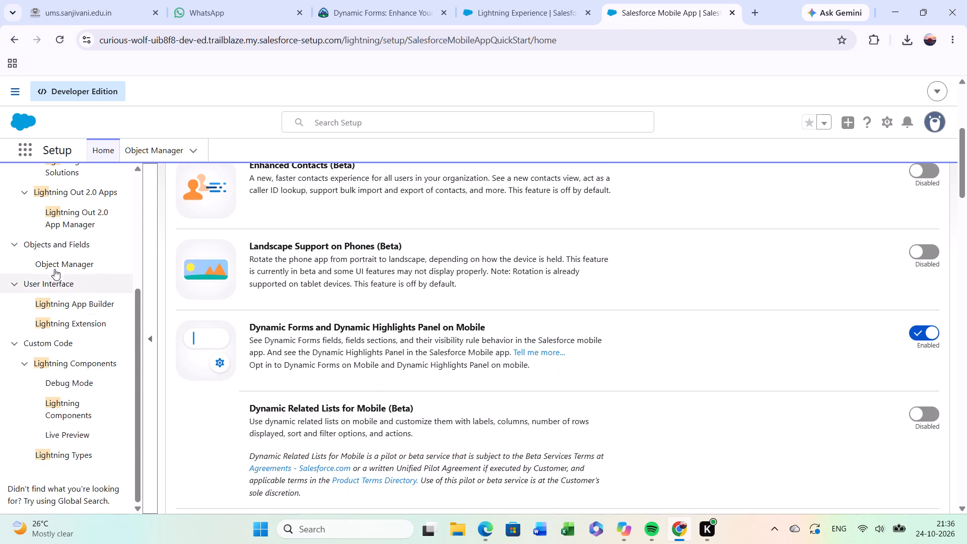
{"action": "scroll", "coordinate": [54, 267], "scroll_direction": "up", "scroll_amount": 1}
{"action": "left_click", "coordinate": [69, 340]}
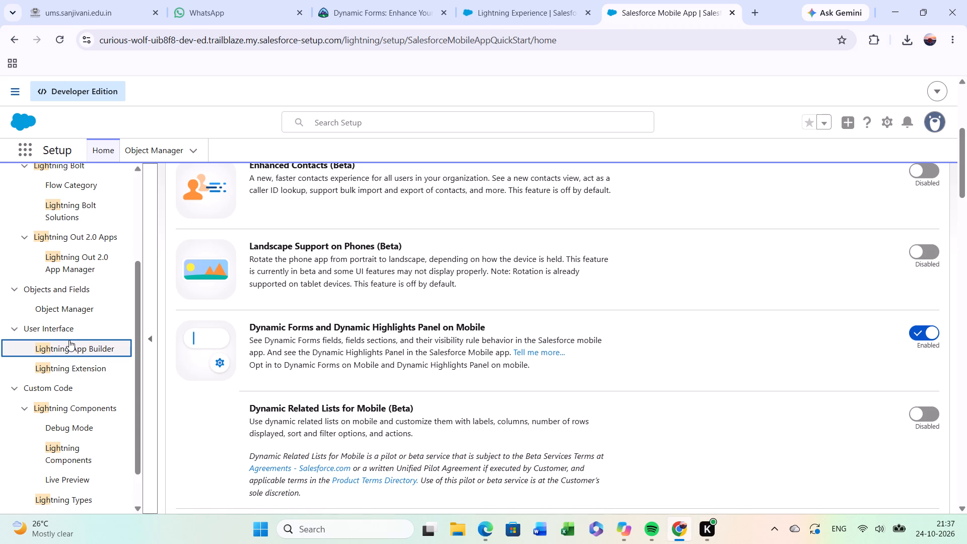
{"action": "left_click", "coordinate": [71, 350]}
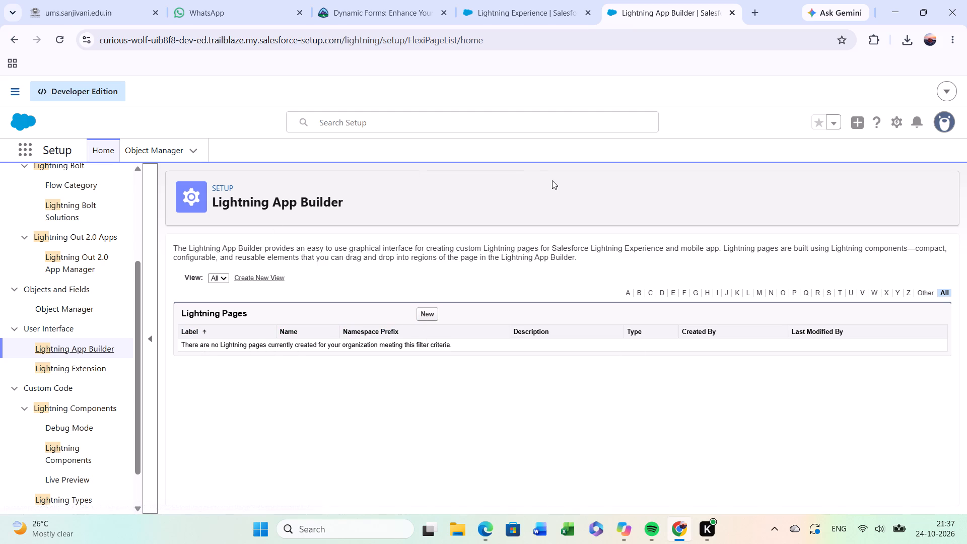
{"action": "left_click", "coordinate": [98, 351]}
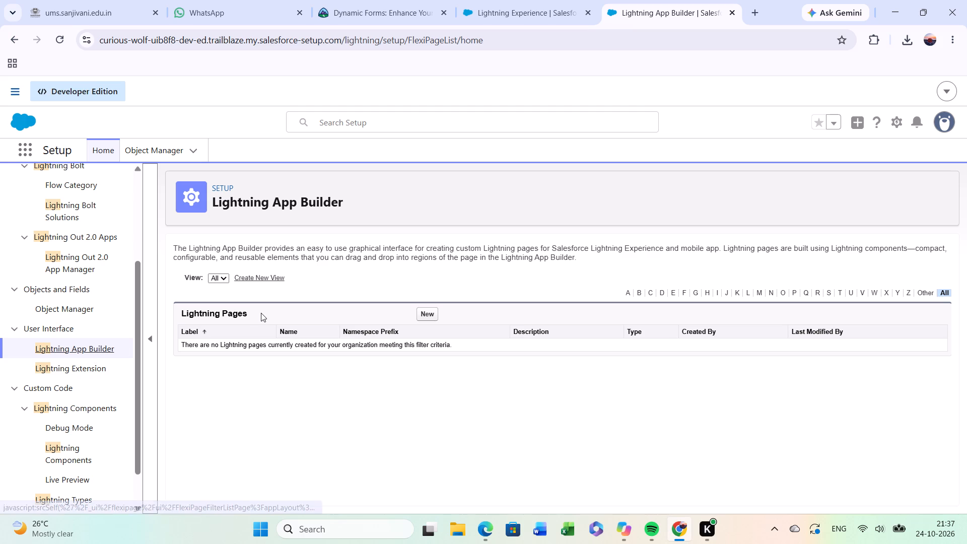
{"action": "scroll", "coordinate": [261, 313], "scroll_direction": "up", "scroll_amount": 2}
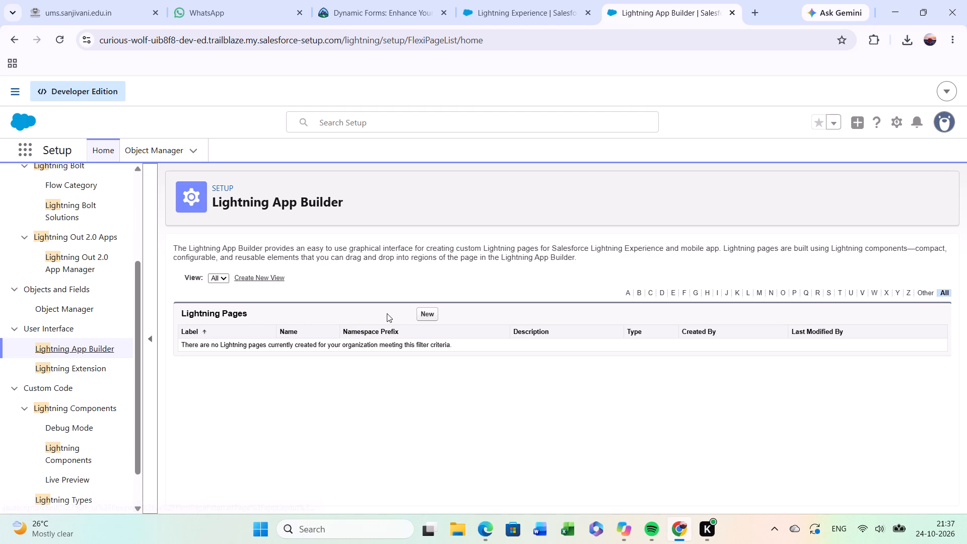
Close the current playground's browser tabs, select Cunning Fox Playground as the challenge's hands-on org and launch it.
{"action": "left_click", "coordinate": [732, 14]}
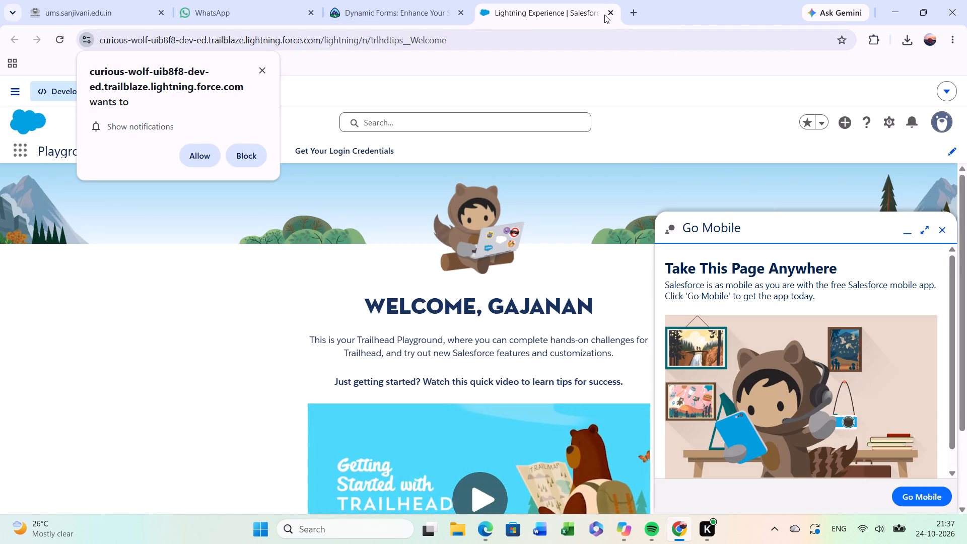
{"action": "left_click", "coordinate": [604, 15]}
{"action": "left_click", "coordinate": [607, 13]}
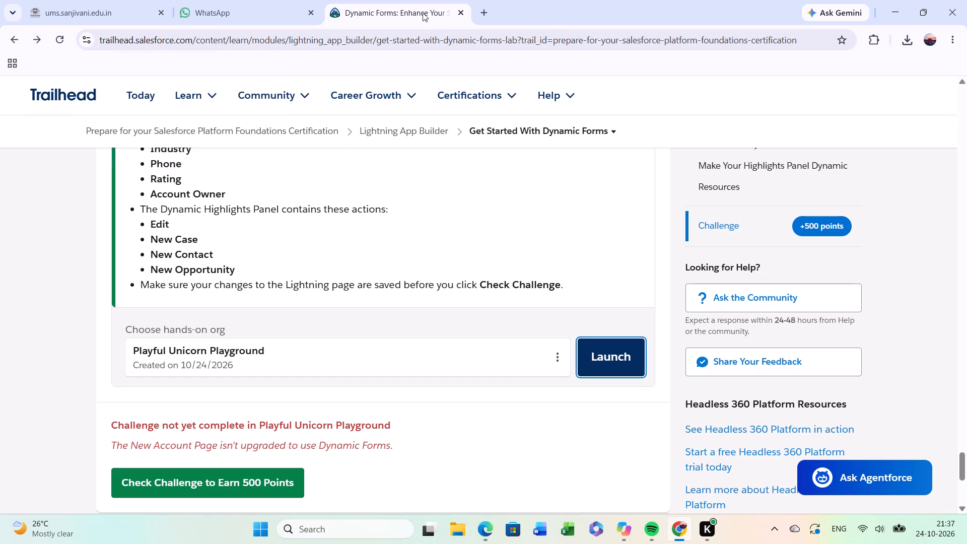
{"action": "left_click", "coordinate": [463, 353]}
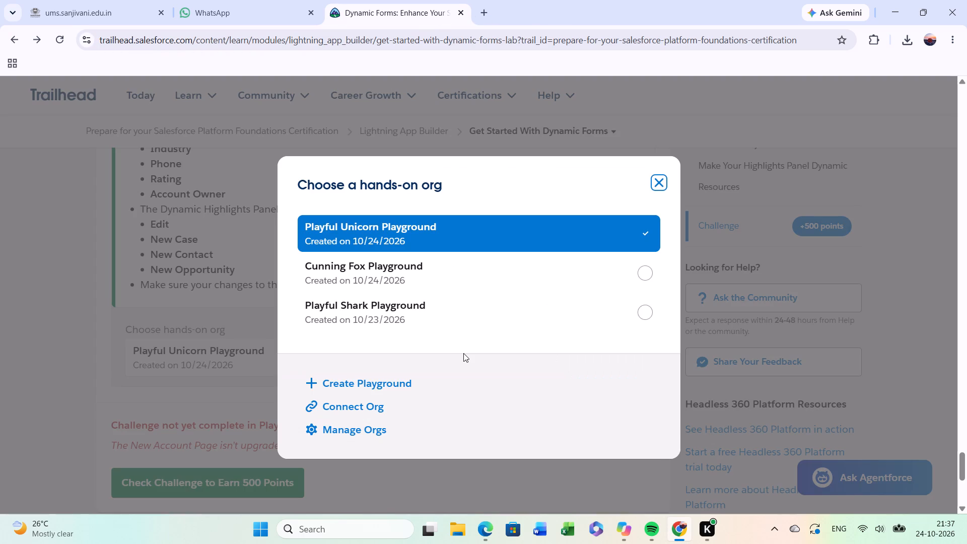
{"action": "left_click", "coordinate": [397, 276]}
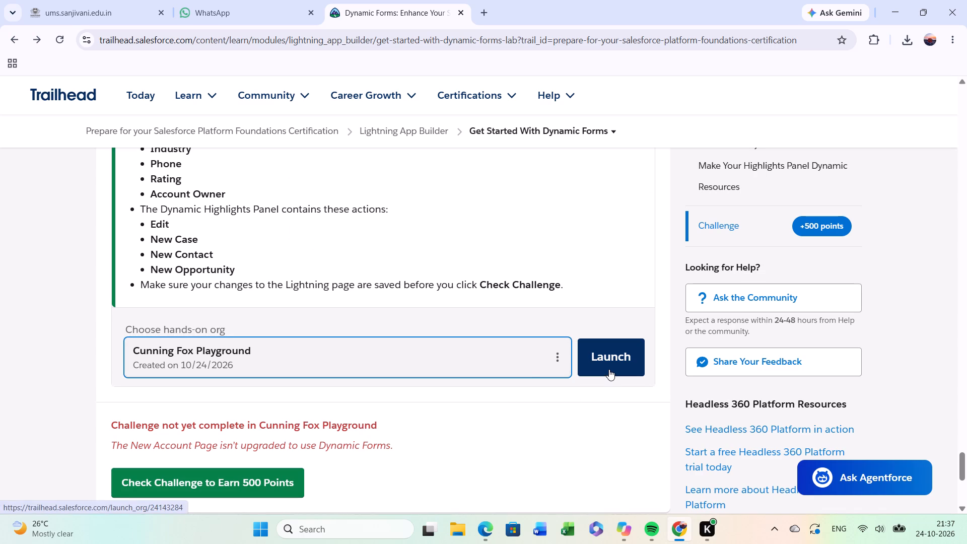
{"action": "left_click", "coordinate": [609, 369]}
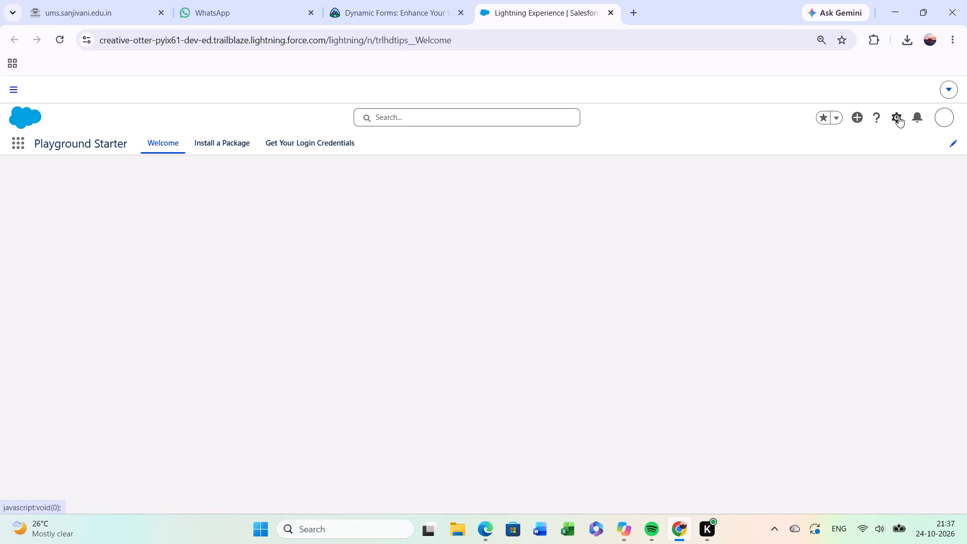
Open Setup in this playground, search for "mob" and examine the Dynamic Forms and Dynamic Actions options in Salesforce Mobile App.
{"action": "left_click", "coordinate": [899, 116]}
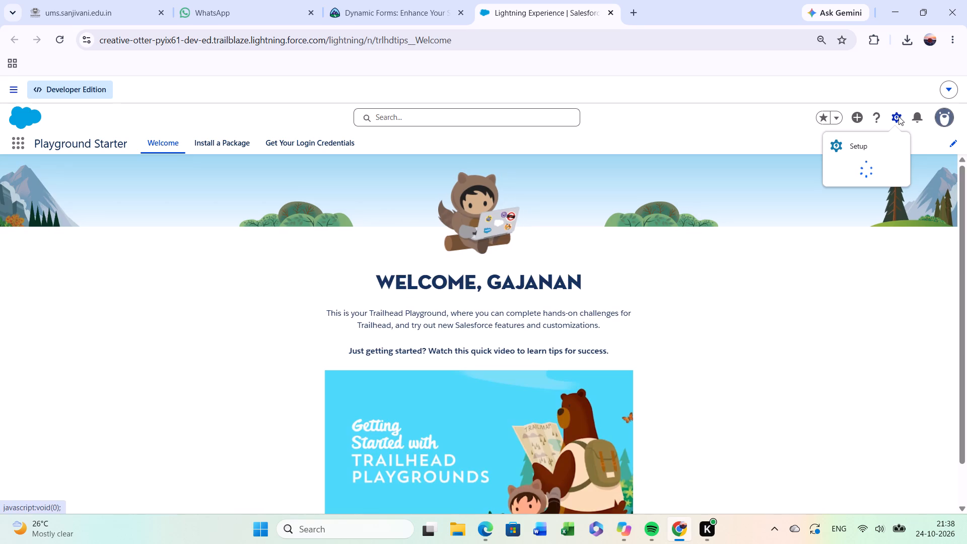
{"action": "left_click", "coordinate": [875, 144]}
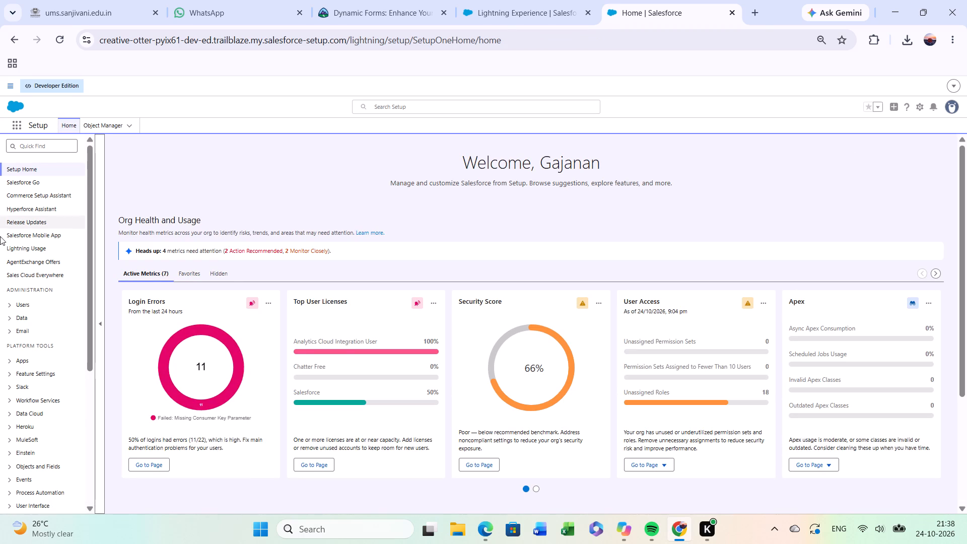
{"action": "left_click", "coordinate": [37, 146]}
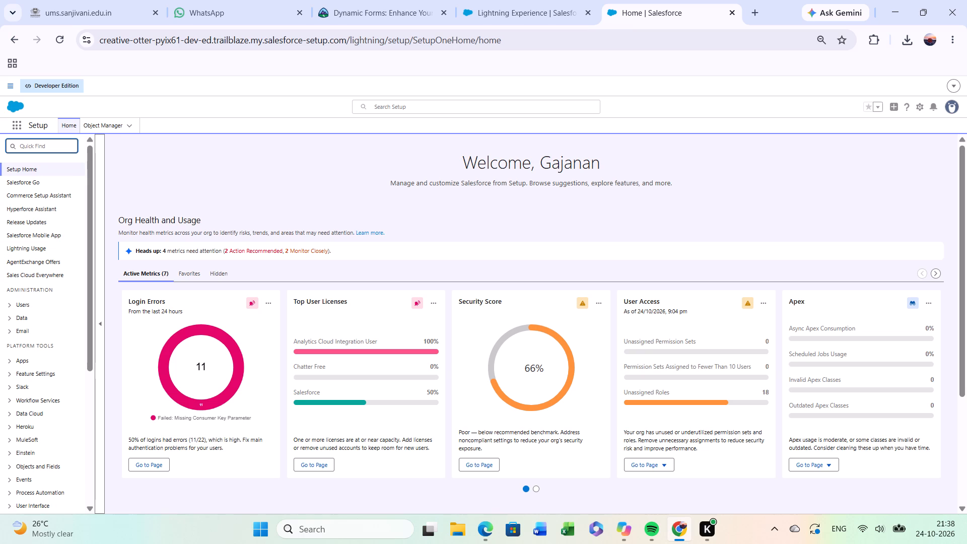
{"action": "type", "text": "mo"}
{"action": "key", "text": "b"}
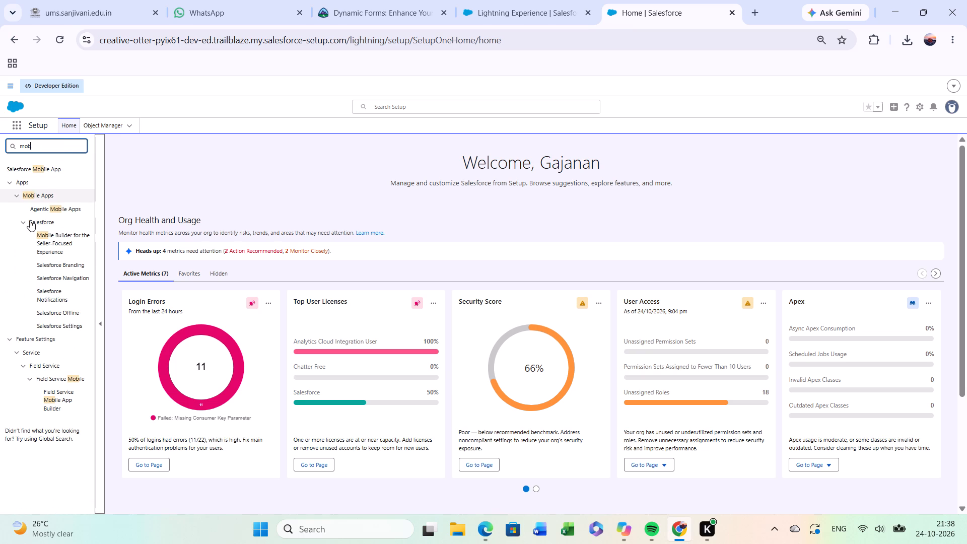
{"action": "left_click", "coordinate": [47, 173]}
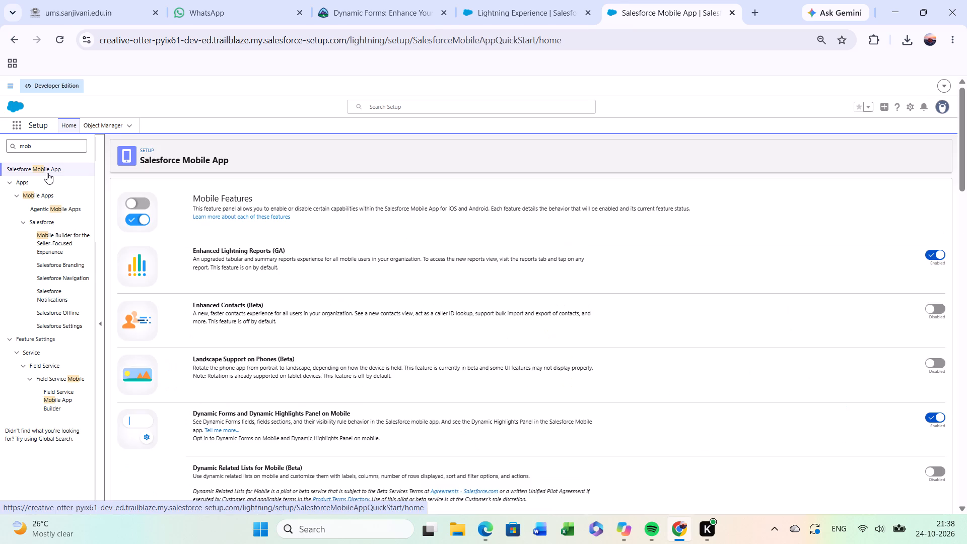
{"action": "scroll", "coordinate": [212, 313], "scroll_direction": "down", "scroll_amount": 1}
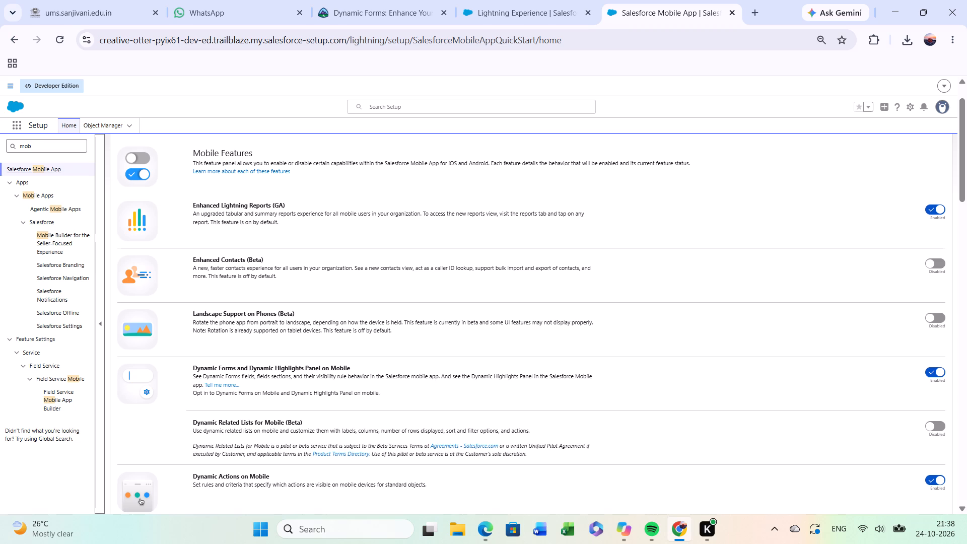
{"action": "scroll", "coordinate": [50, 152], "scroll_direction": "down", "scroll_amount": 1}
{"action": "scroll", "coordinate": [50, 152], "scroll_direction": "up", "scroll_amount": 1}
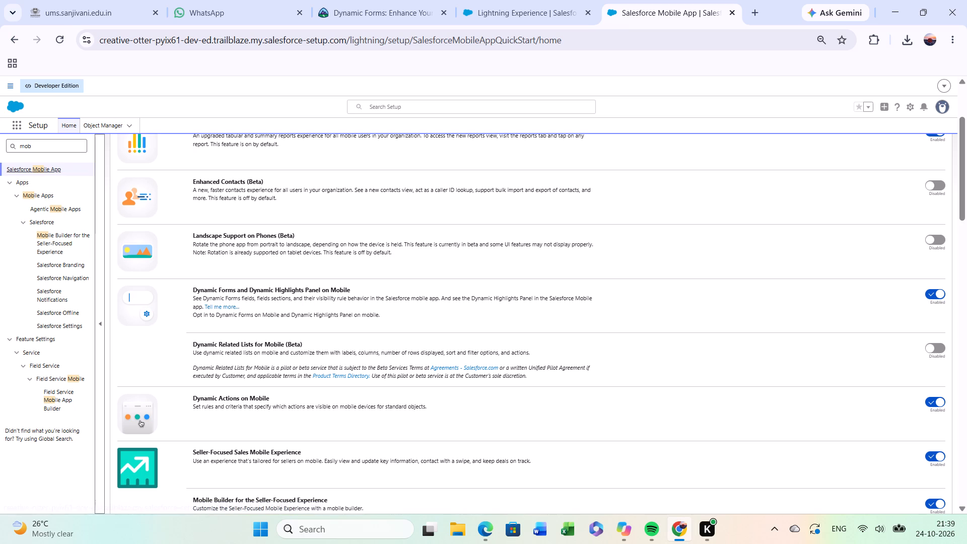
Search Setup for "ligh", go to Lightning App Builder and open New Account Page for editing.
{"action": "left_click_drag", "start_coordinate": [53, 143], "coordinate": [10, 152]}
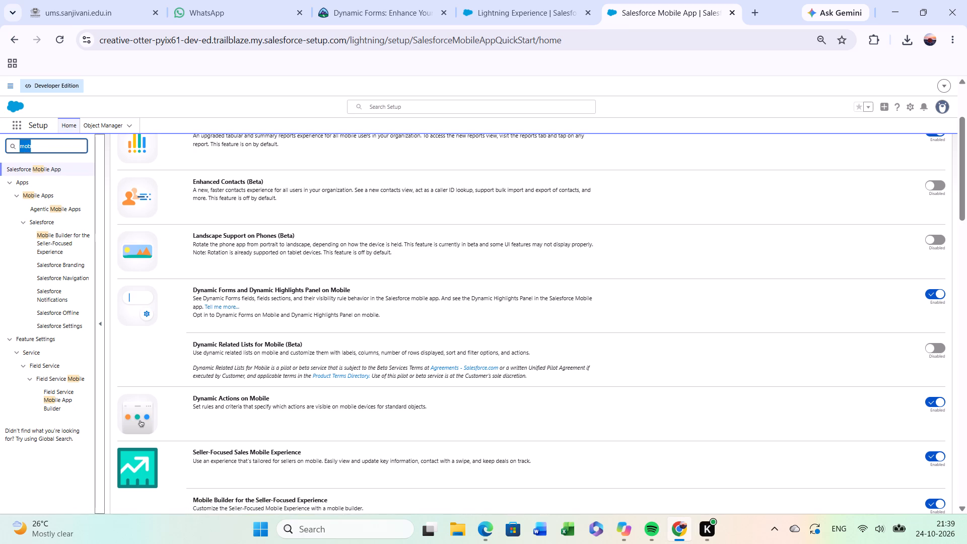
{"action": "key", "text": "BackSpace"}
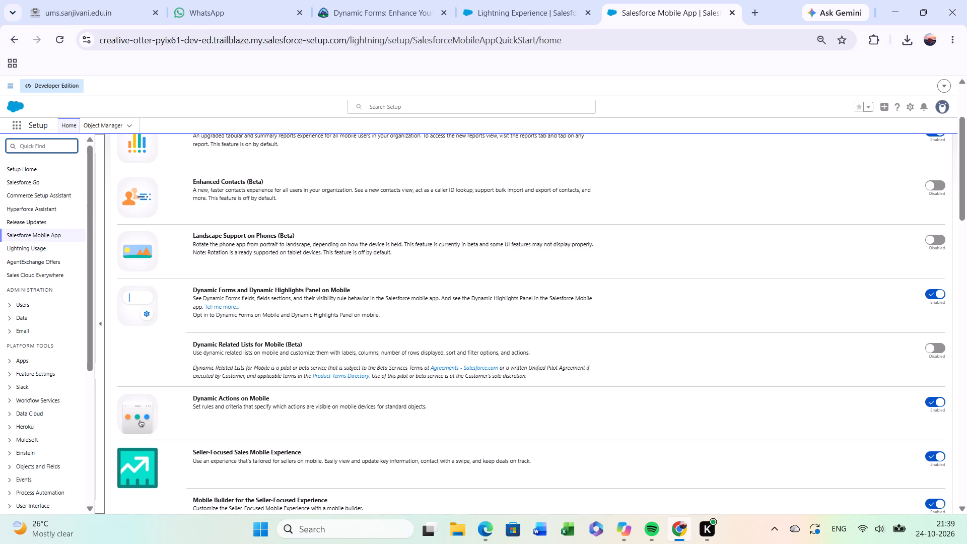
{"action": "left_click", "coordinate": [35, 251]}
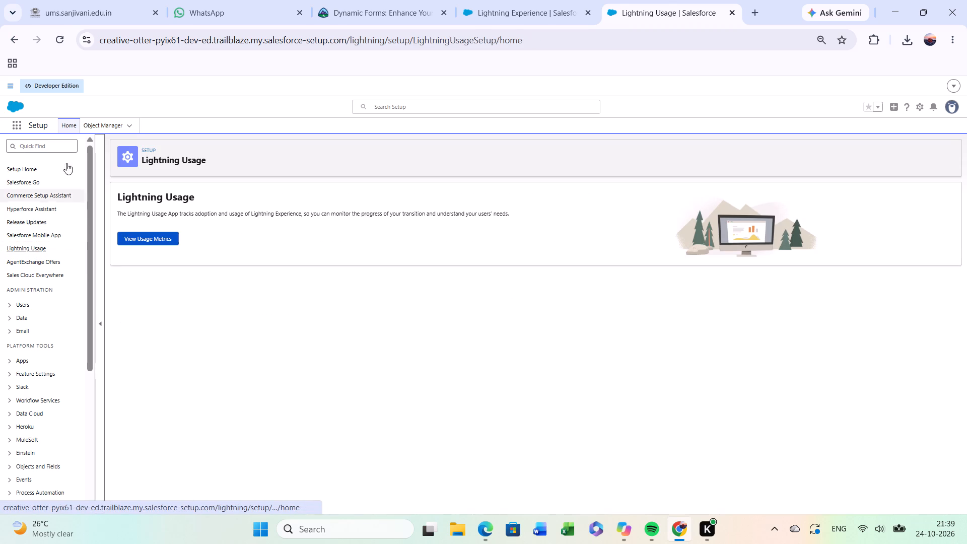
{"action": "left_click", "coordinate": [55, 145]}
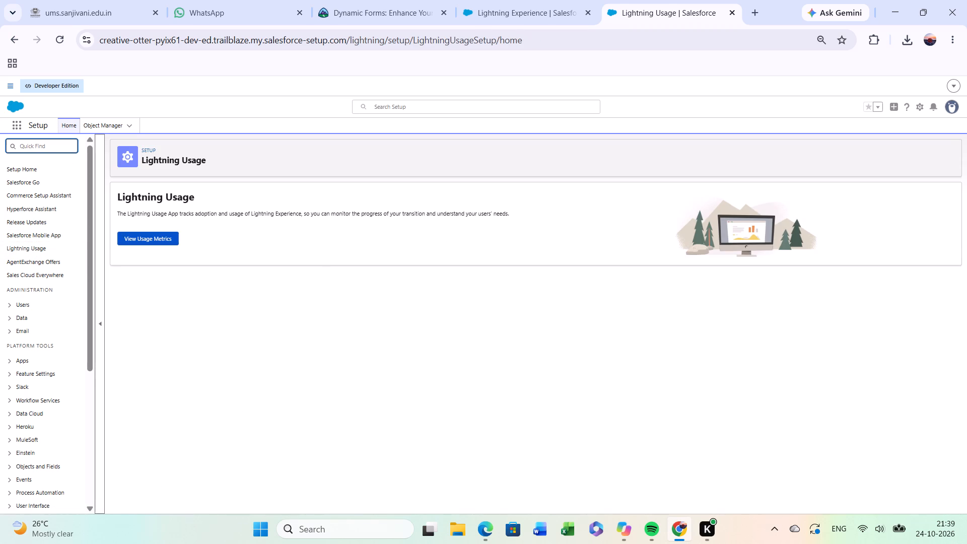
{"action": "type", "text": "ligh"}
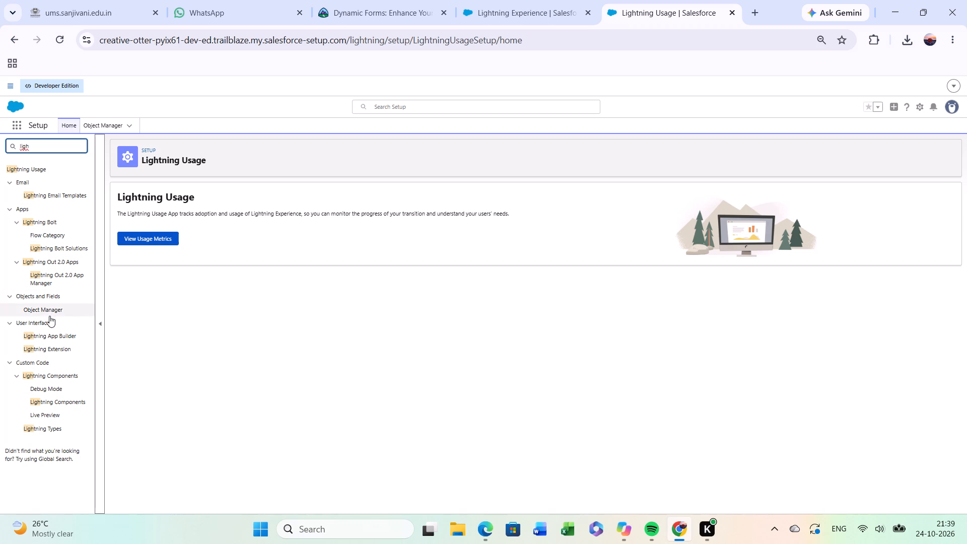
{"action": "left_click", "coordinate": [53, 333]}
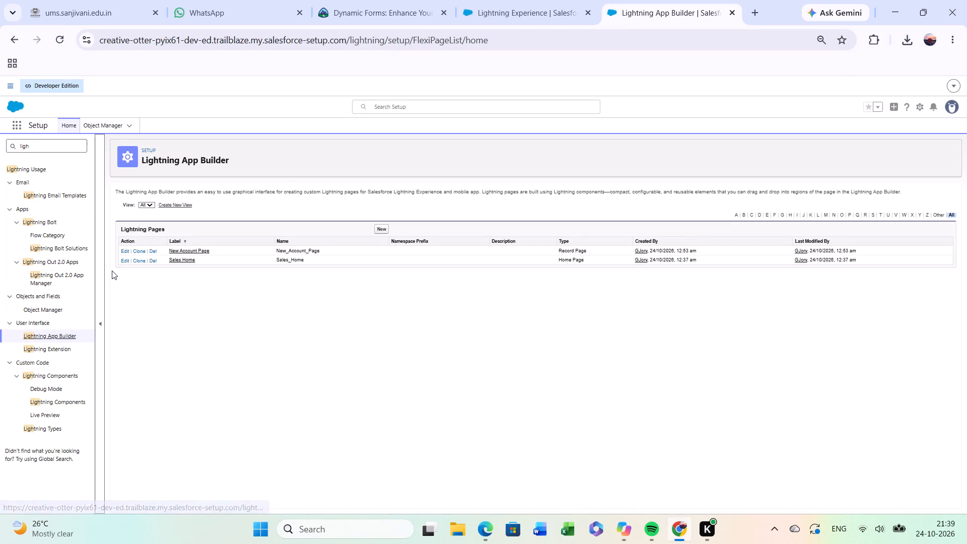
{"action": "left_click", "coordinate": [126, 250]}
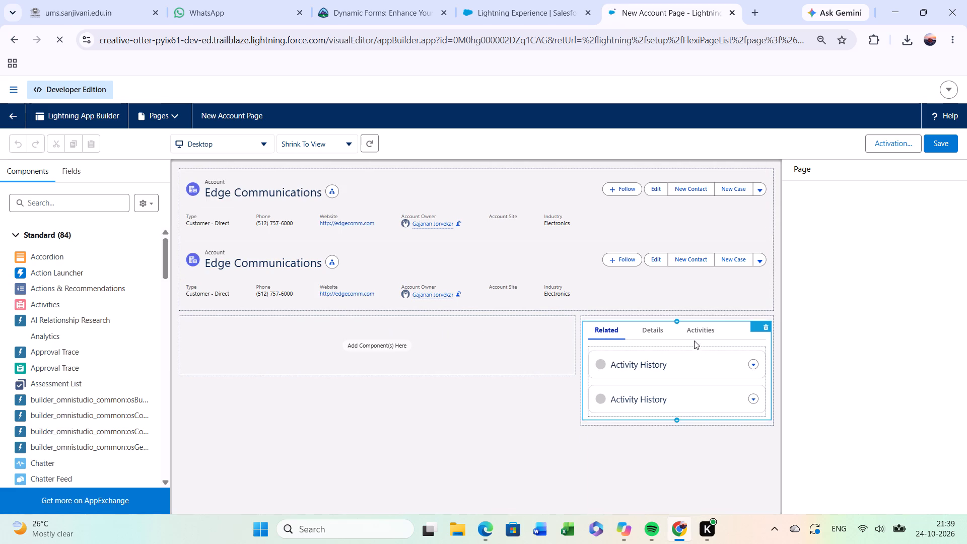
Move the tabs component with Related, Details and Activities from the narrow sidebar region into the empty wide main region.
{"action": "left_click_drag", "start_coordinate": [753, 329], "coordinate": [410, 337]}
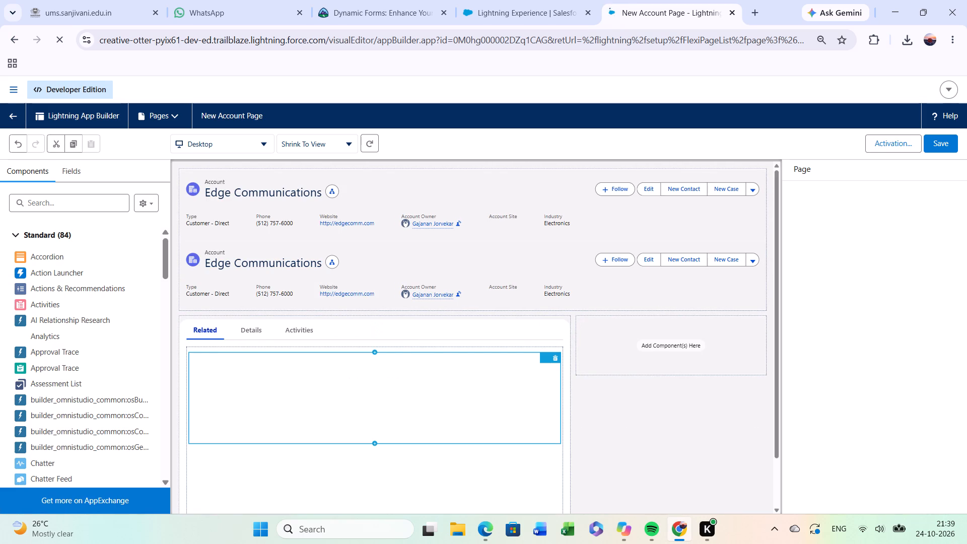
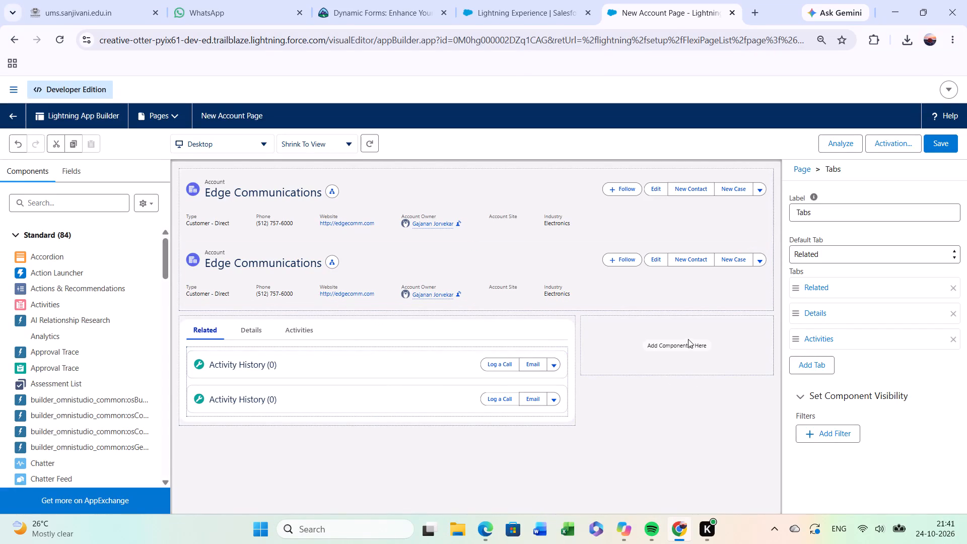
Examine the page's tabs component and the record fields shown on its Details tab.
{"action": "left_click", "coordinate": [752, 384]}
{"action": "left_click", "coordinate": [692, 355]}
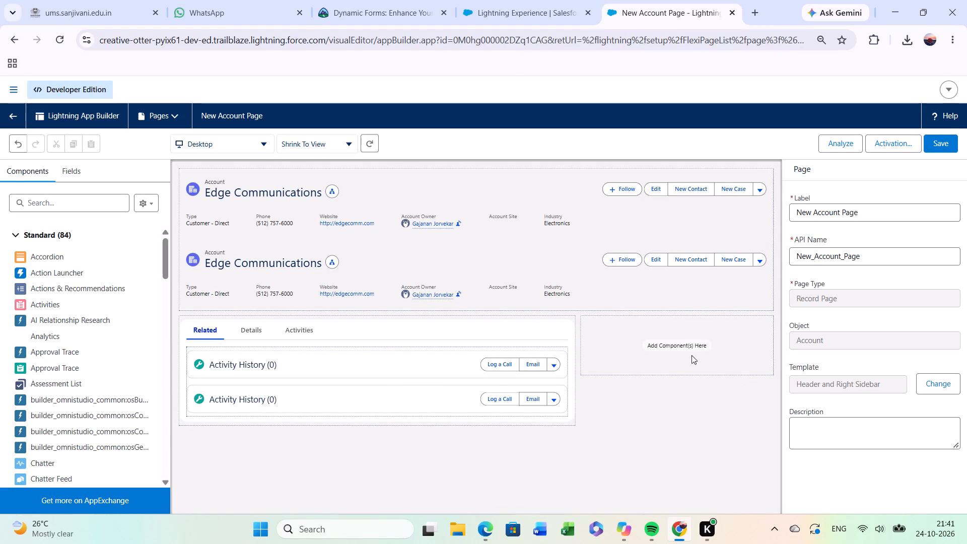
{"action": "left_click", "coordinate": [508, 338]}
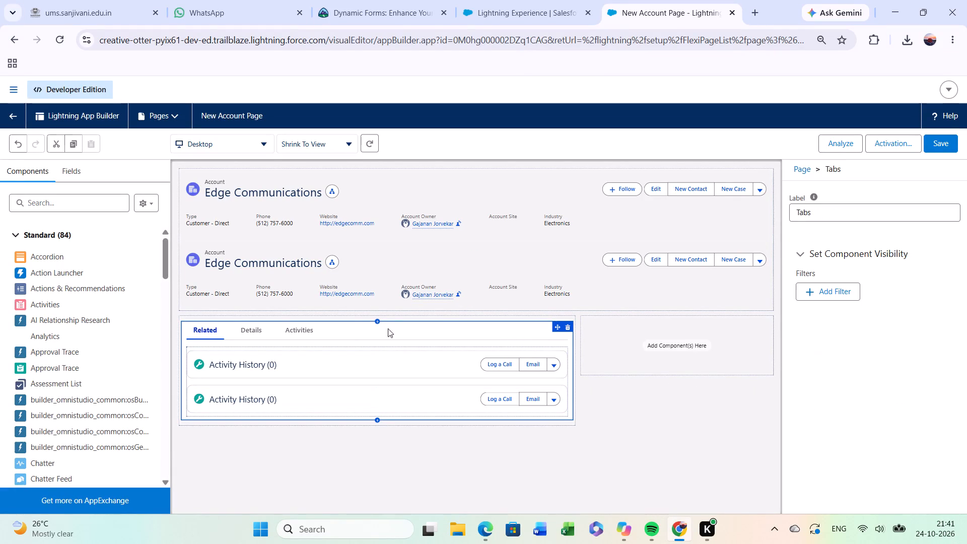
{"action": "left_click", "coordinate": [339, 329]}
{"action": "left_click", "coordinate": [348, 469]}
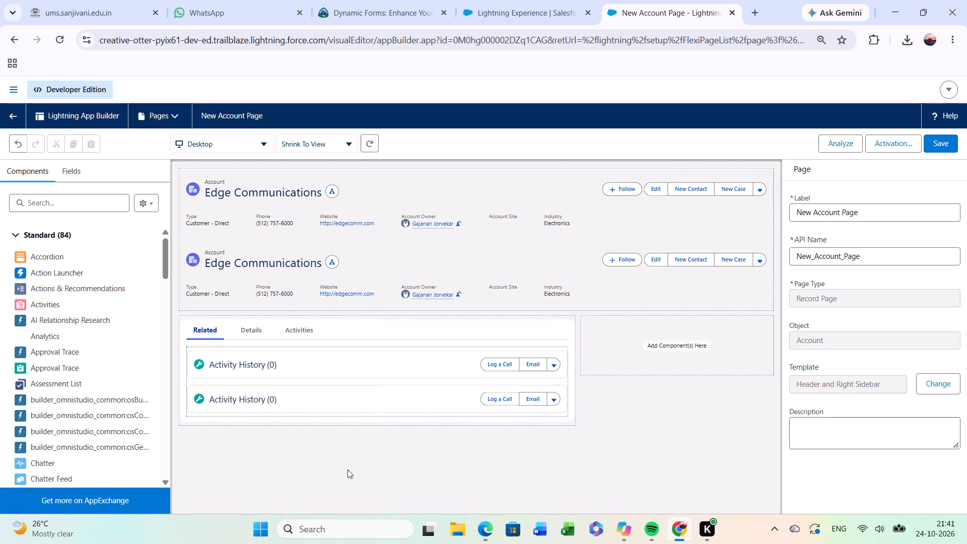
{"action": "left_click", "coordinate": [427, 367]}
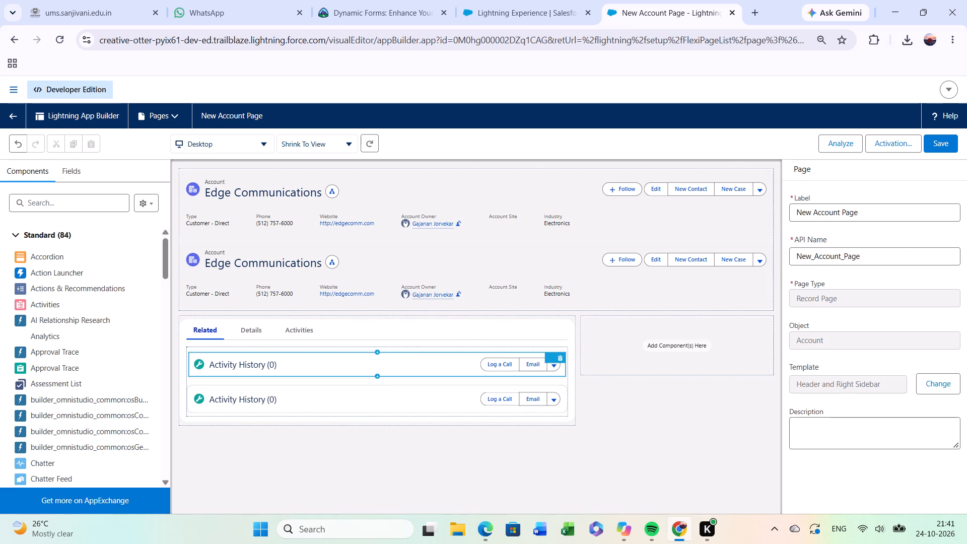
{"action": "left_click", "coordinate": [260, 324]}
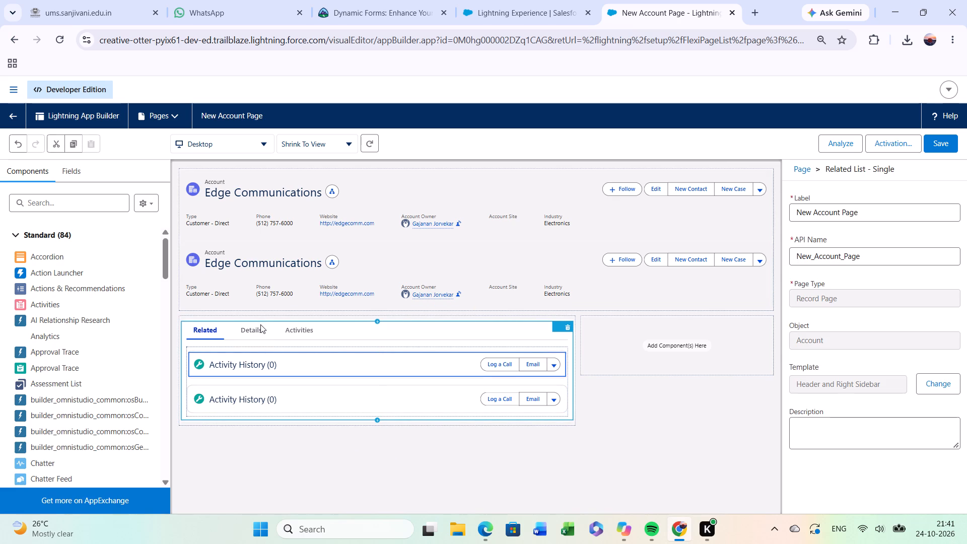
{"action": "left_click", "coordinate": [260, 328]}
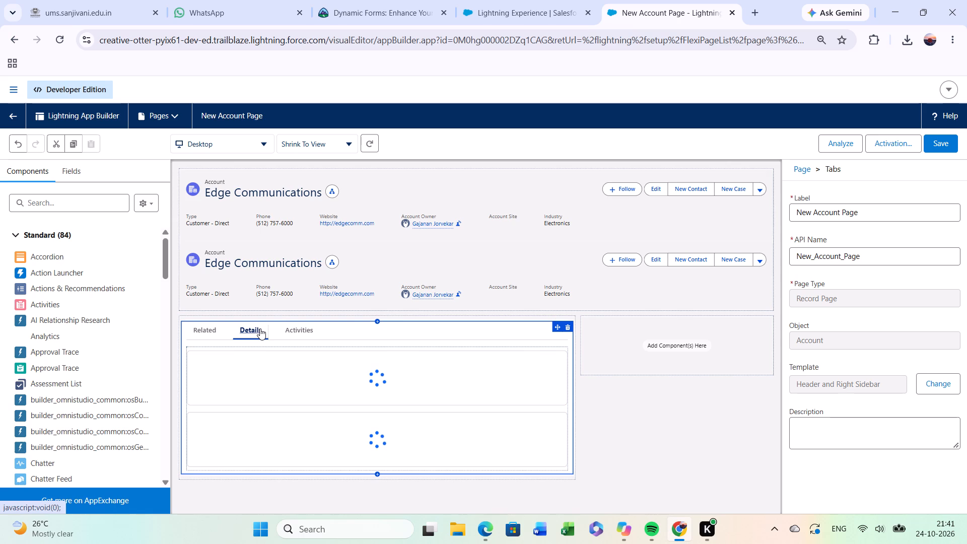
{"action": "type", "text": "ss"}
{"action": "scroll", "coordinate": [359, 373], "scroll_direction": "down", "scroll_amount": 1}
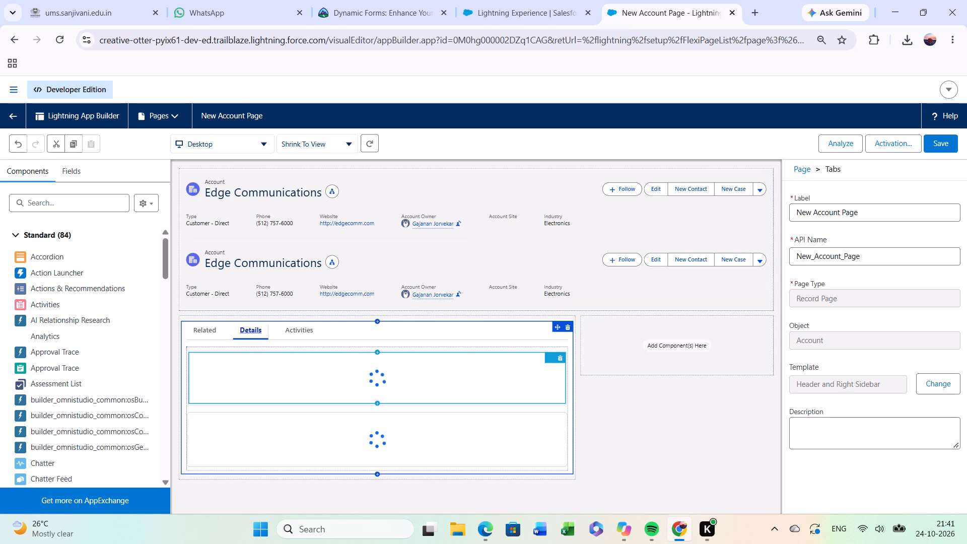
{"action": "scroll", "coordinate": [359, 373], "scroll_direction": "down", "scroll_amount": 1}
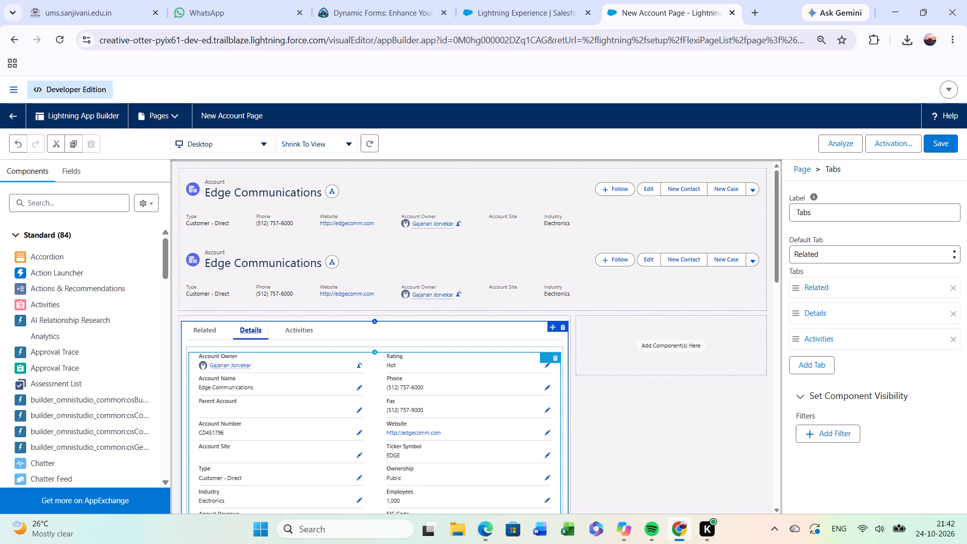
Leave New Account Page without saving and return to the Lightning App Builder page list in Setup.
{"action": "left_click", "coordinate": [12, 114]}
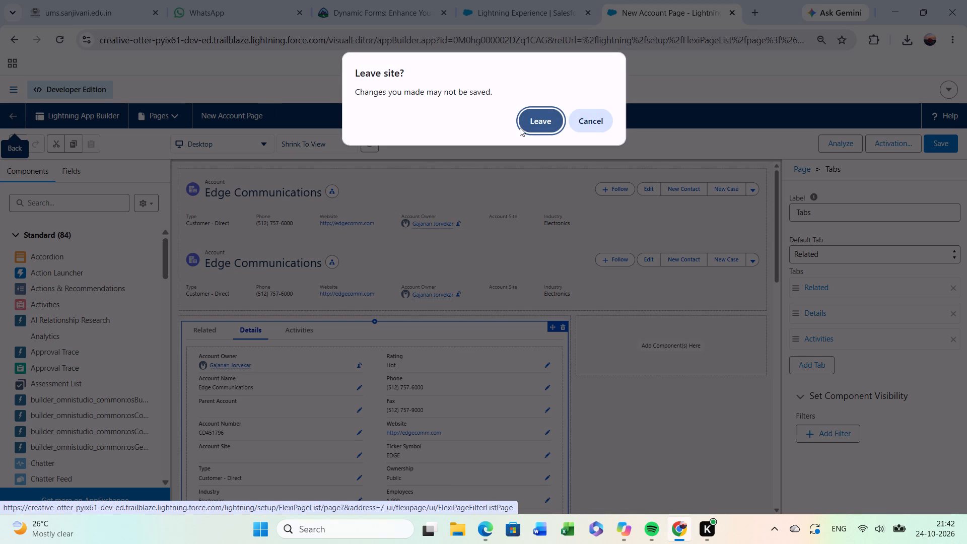
{"action": "left_click", "coordinate": [548, 129]}
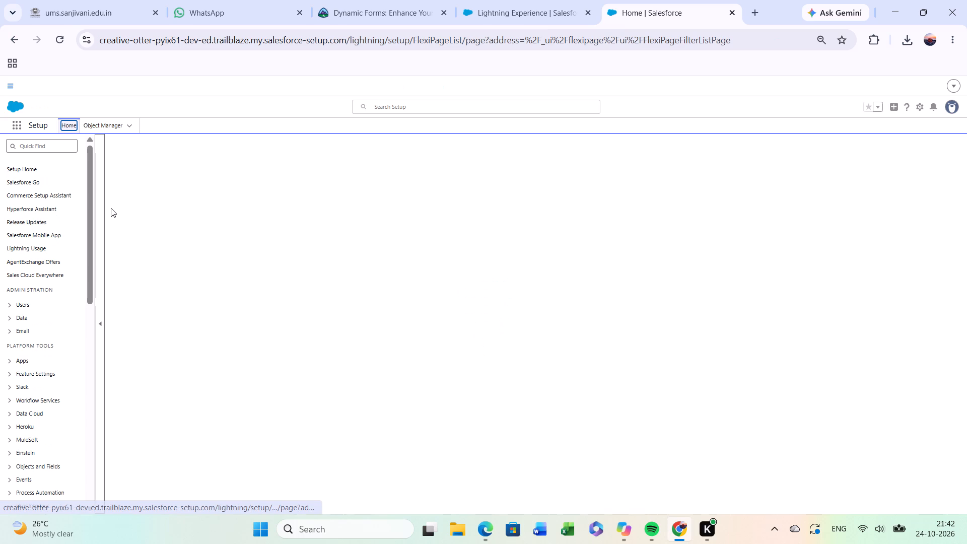
Search Setup for "mobil", open Salesforce Mobile App and switch on Dynamic Related Lists for Mobile (Beta).
{"action": "left_click", "coordinate": [50, 145]}
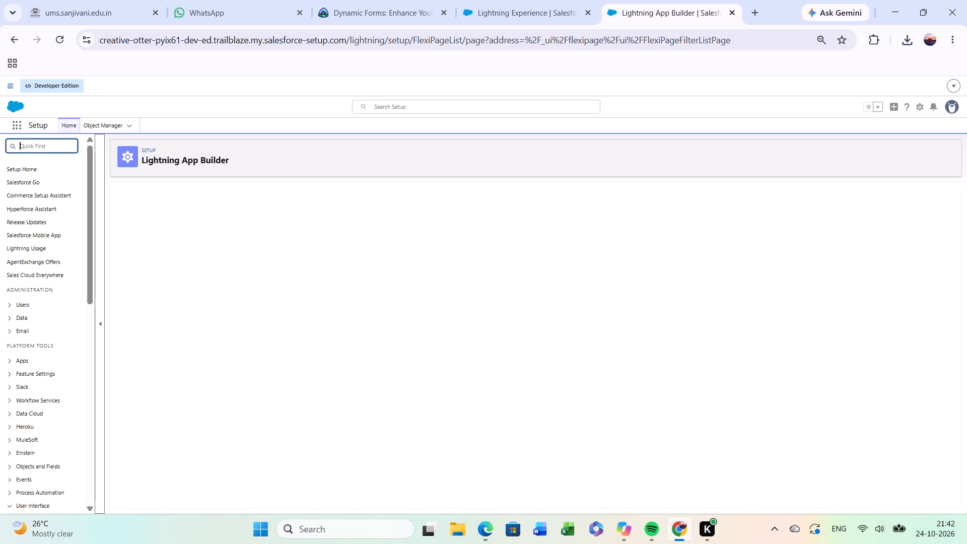
{"action": "type", "text": "mobil"}
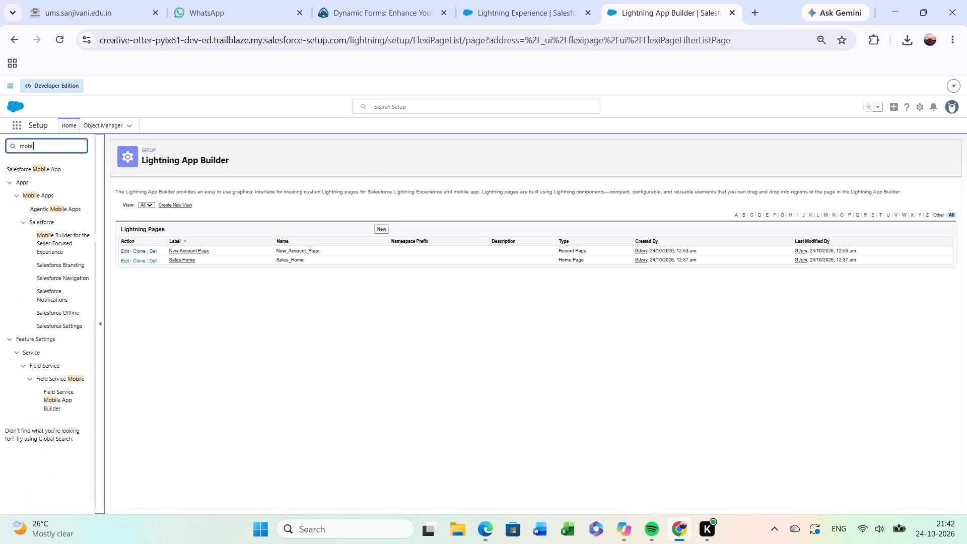
{"action": "left_click", "coordinate": [37, 174]}
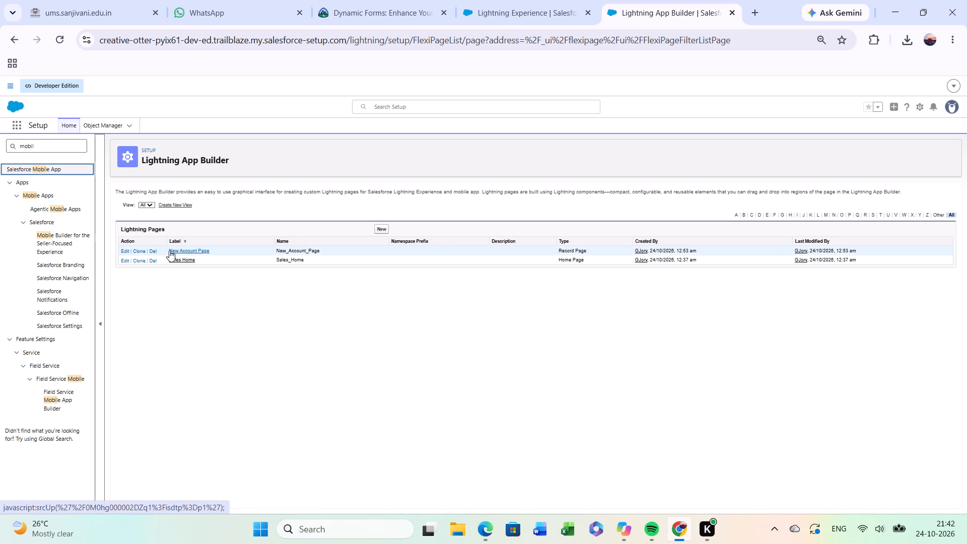
{"action": "left_click", "coordinate": [18, 168]}
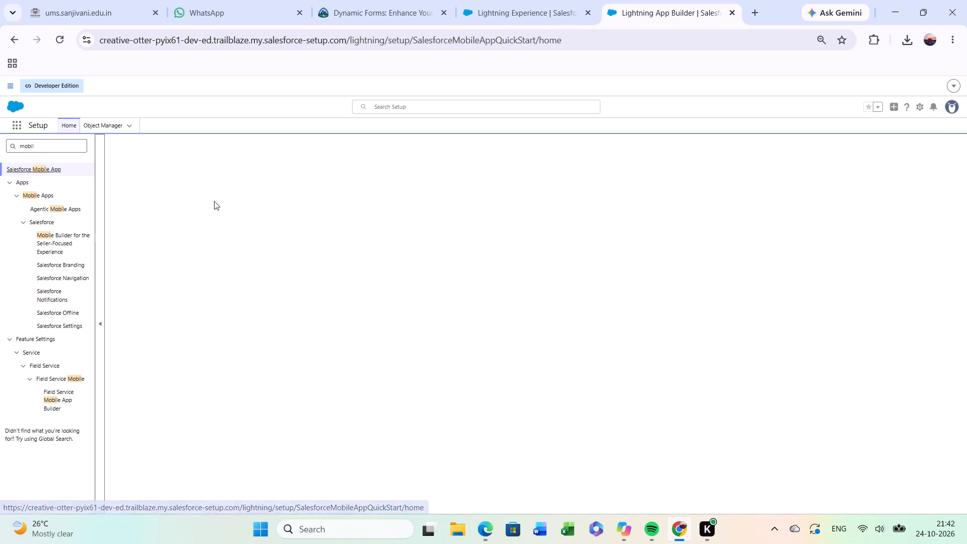
{"action": "scroll", "coordinate": [258, 332], "scroll_direction": "down", "scroll_amount": 1}
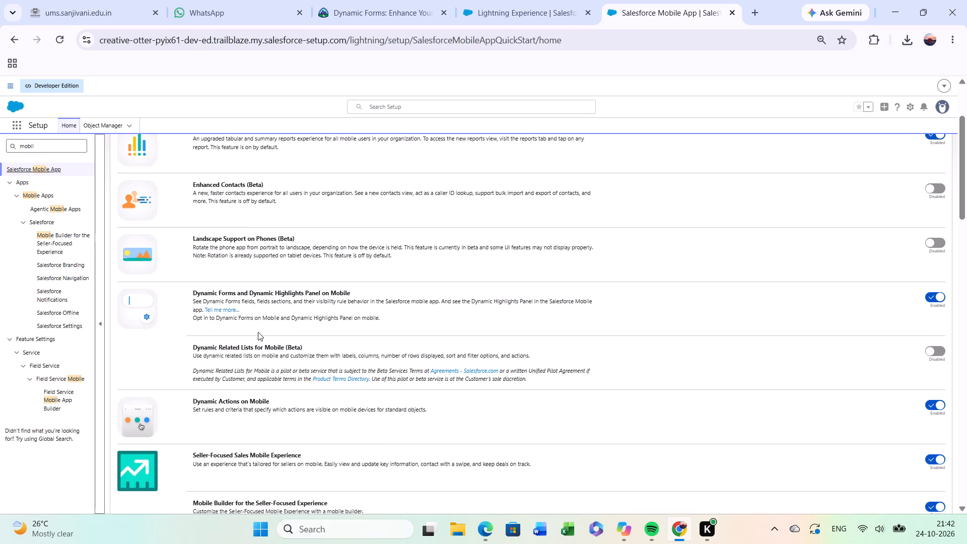
{"action": "left_click", "coordinate": [938, 351]}
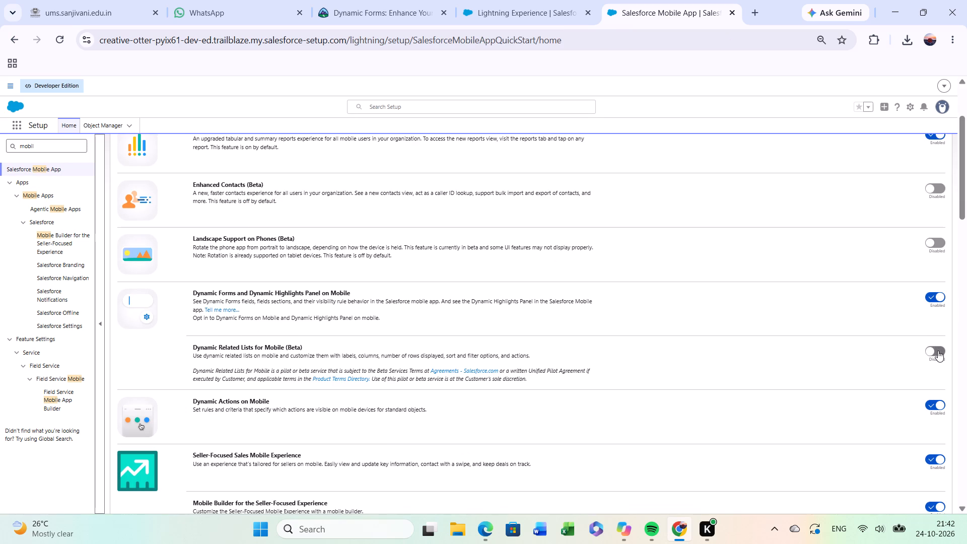
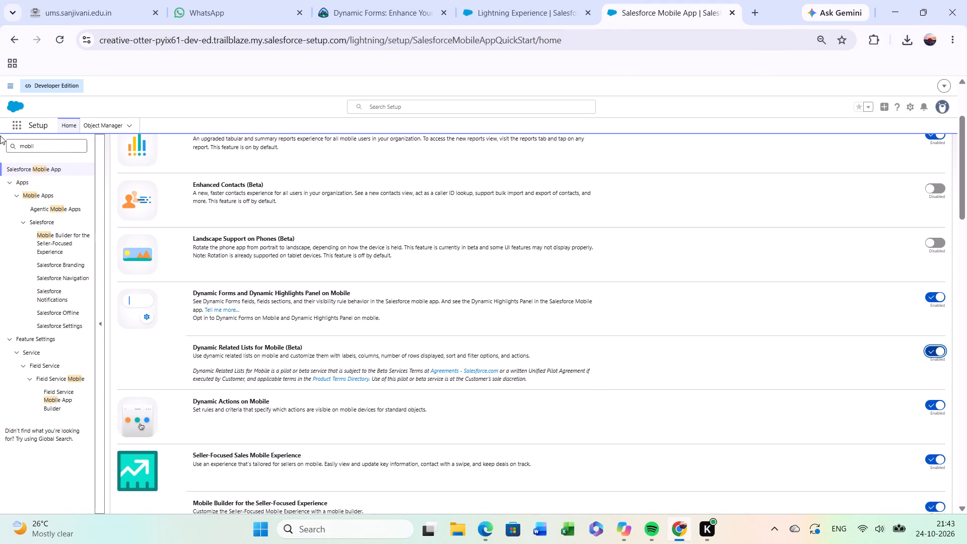
Search Setup for "app buil", open Lightning App Builder and reload it to load the list of Lightning pages.
{"action": "left_click_drag", "start_coordinate": [53, 144], "coordinate": [0, 144]}
{"action": "type", "text": "app"}
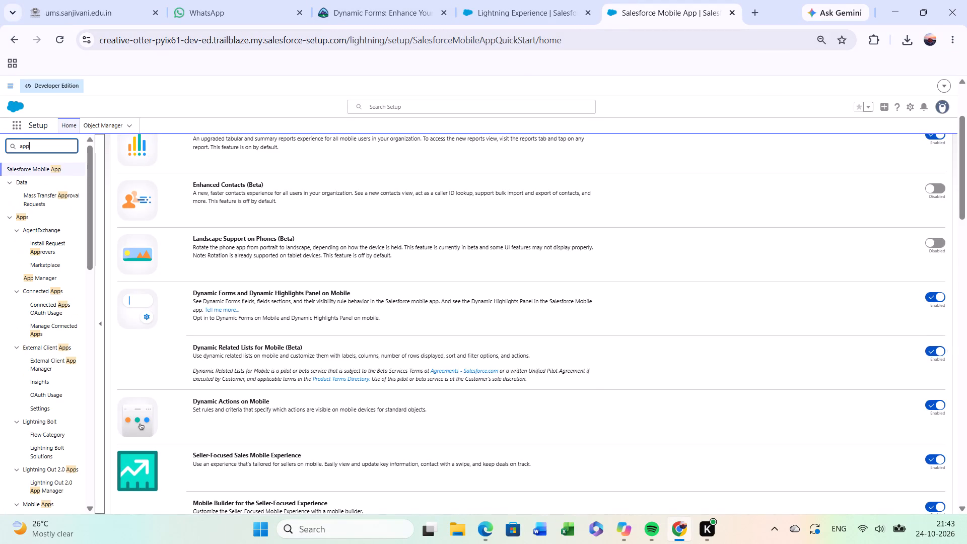
{"action": "key", "text": "space"}
{"action": "type", "text": "buil"}
{"action": "left_click", "coordinate": [25, 261]}
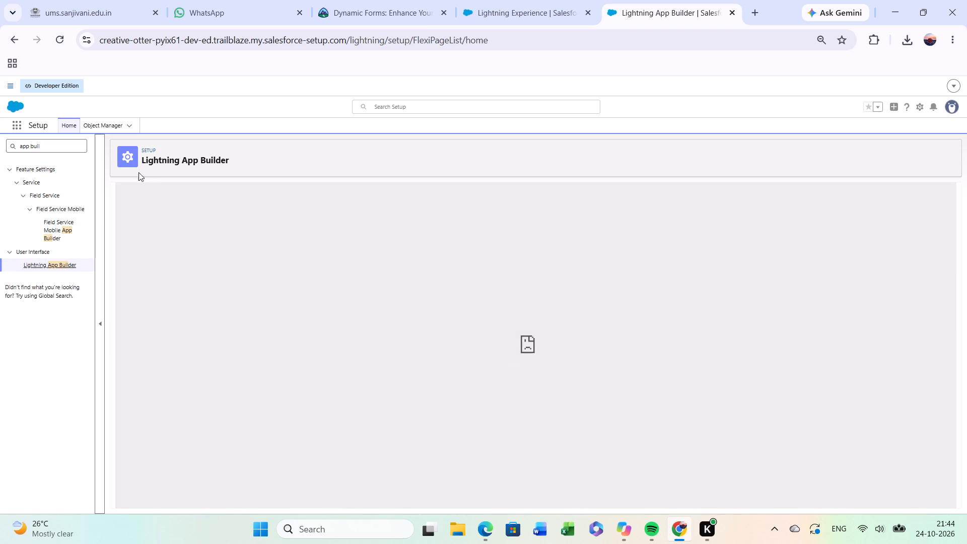
{"action": "left_click", "coordinate": [64, 265]}
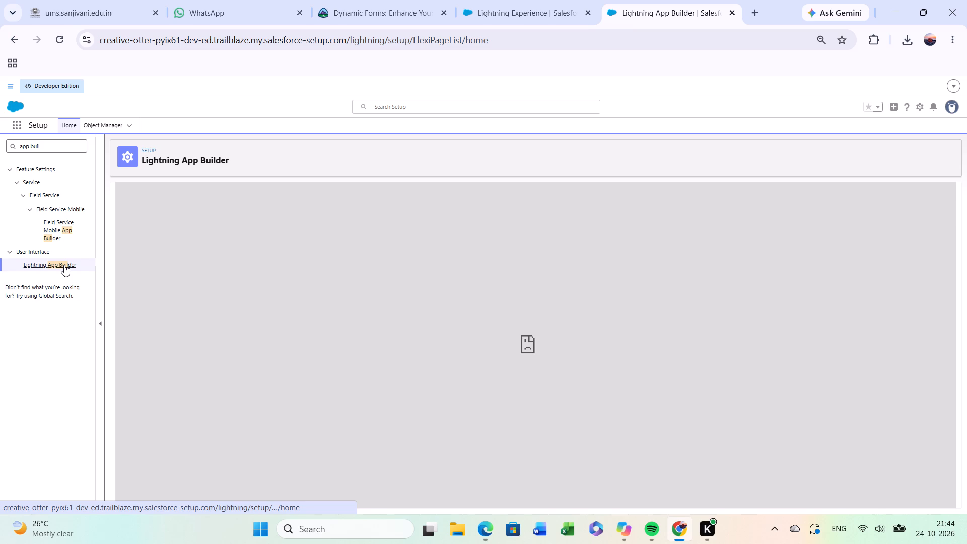
{"action": "double_click", "coordinate": [64, 265]}
{"action": "left_click", "coordinate": [64, 265]}
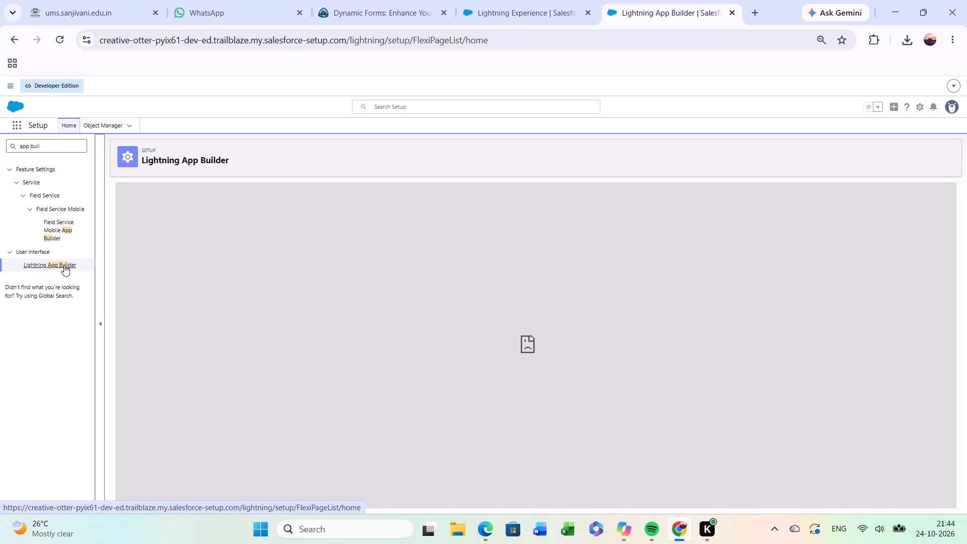
{"action": "left_click", "coordinate": [57, 45]}
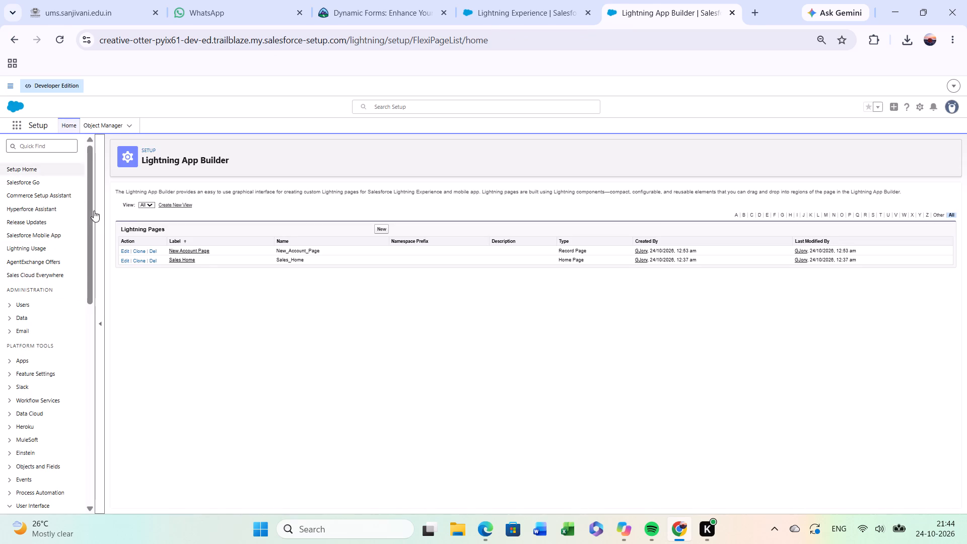
Open New Account Page for editing from the Lightning Pages list.
{"action": "left_click", "coordinate": [126, 250]}
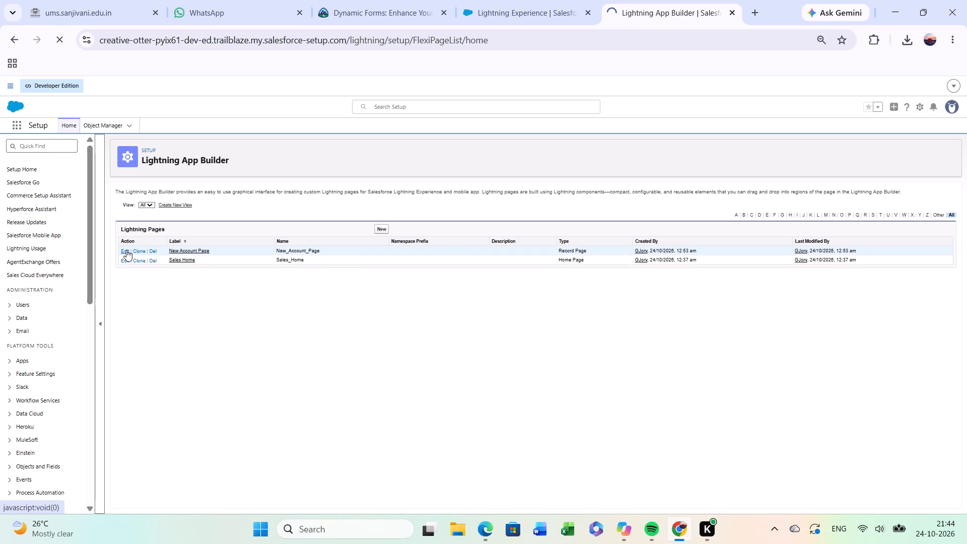
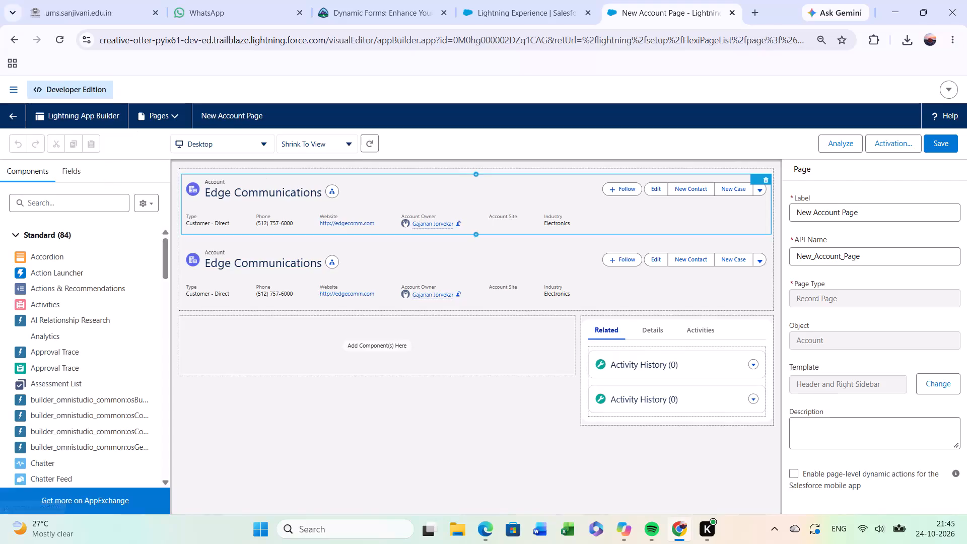
Upgrade the first Highlights Panel to Dynamic Actions by migrating the actions from Account Layout.
{"action": "left_click", "coordinate": [319, 191]}
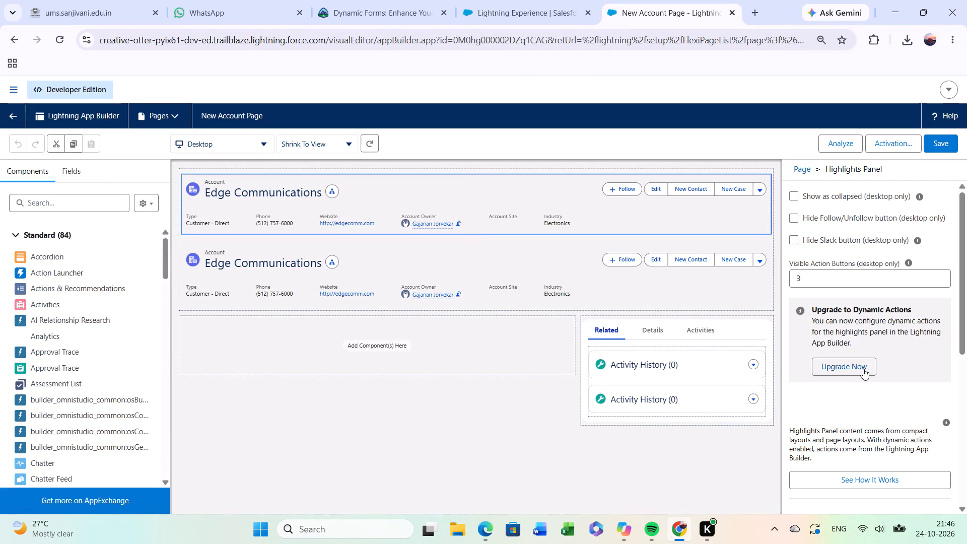
{"action": "left_click", "coordinate": [863, 369]}
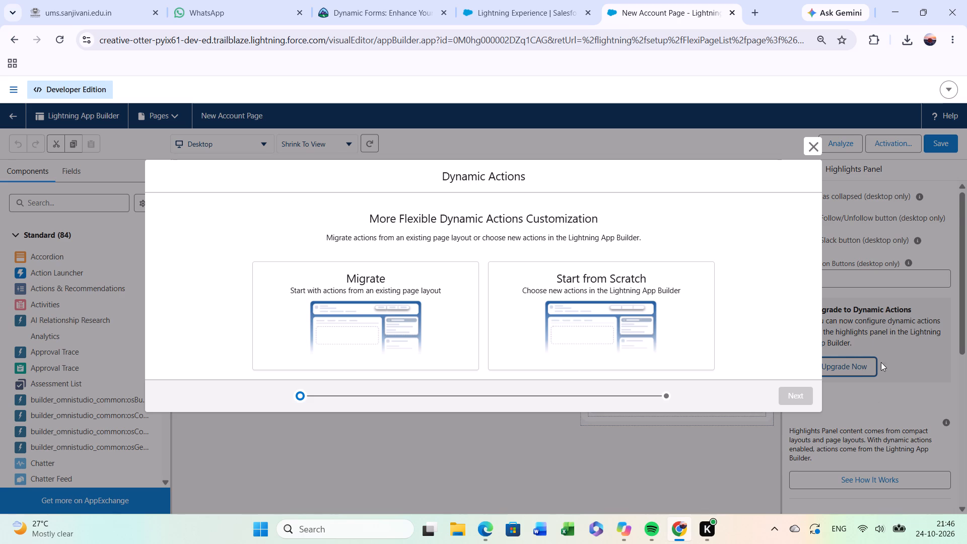
{"action": "left_click", "coordinate": [396, 288]}
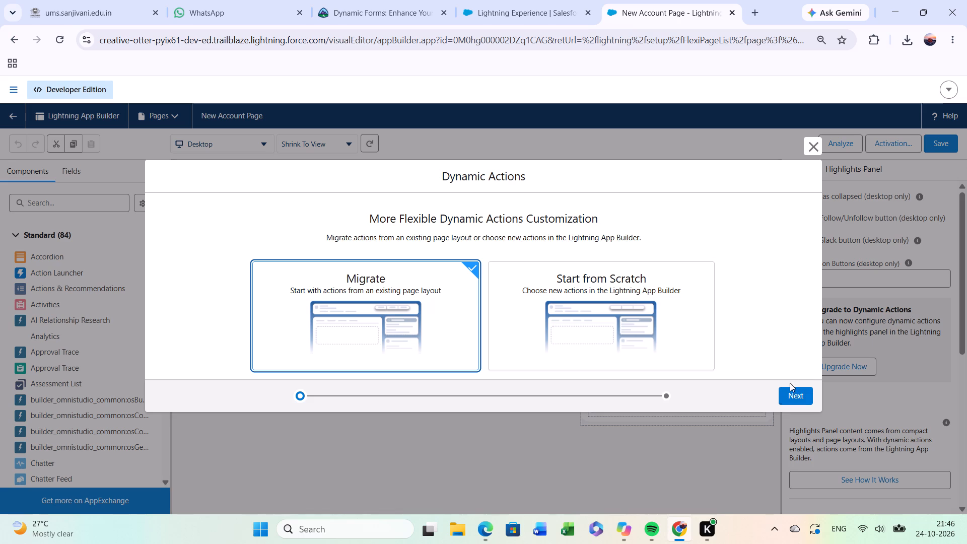
{"action": "left_click", "coordinate": [790, 390]}
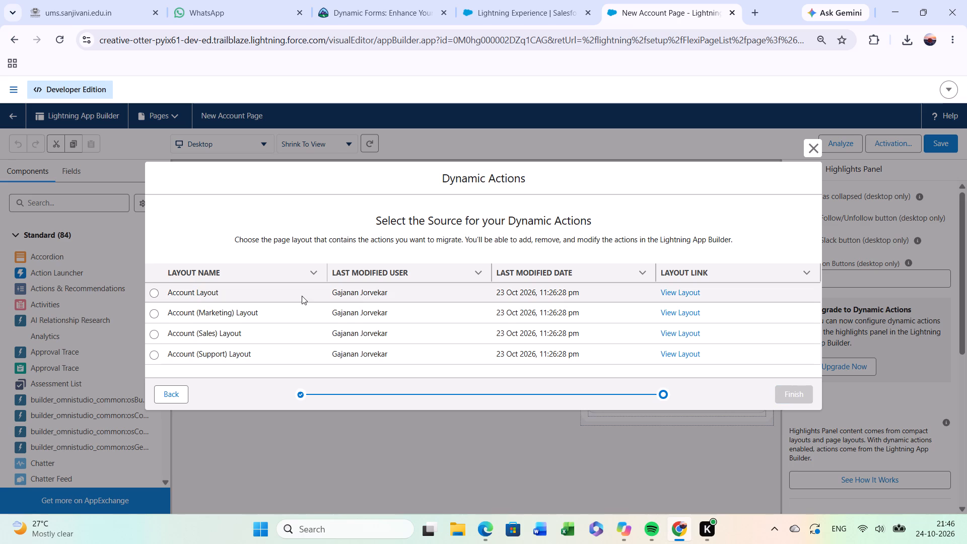
{"action": "left_click", "coordinate": [153, 291]}
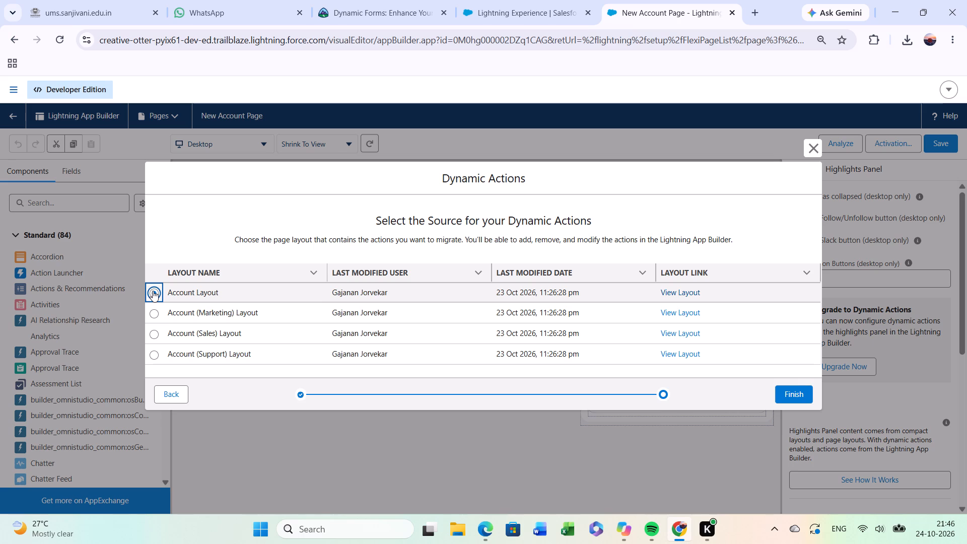
{"action": "left_click", "coordinate": [793, 395]}
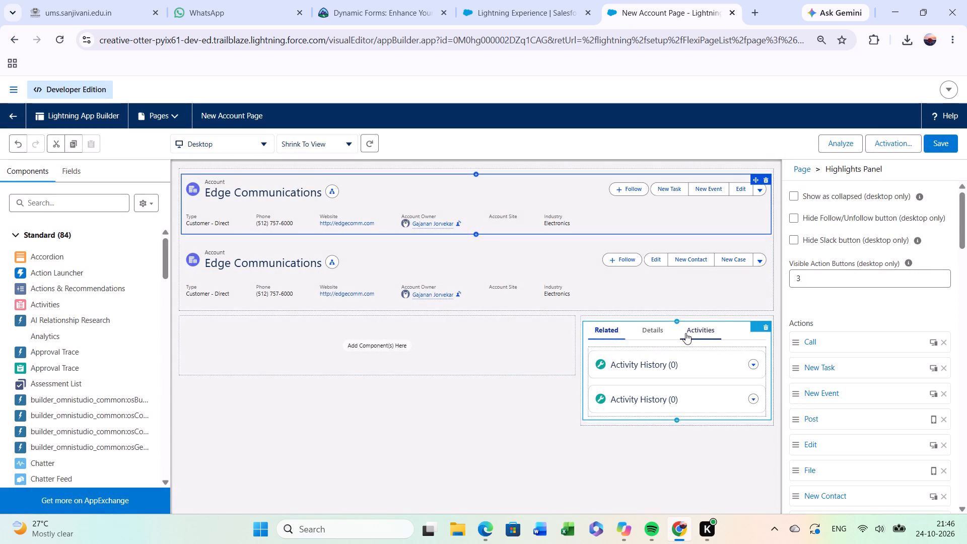
Move the Tabs component from the sidebar into the empty main region below the header.
{"action": "left_click_drag", "start_coordinate": [758, 326], "coordinate": [327, 327]}
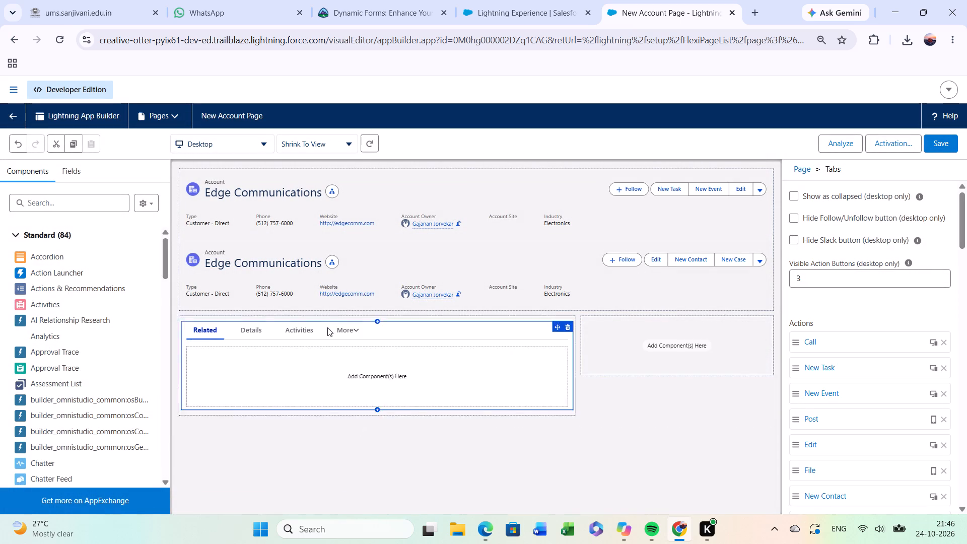
Add a fourth tab to the Tabs component and set its tab label type to Custom.
{"action": "left_click", "coordinate": [196, 330]}
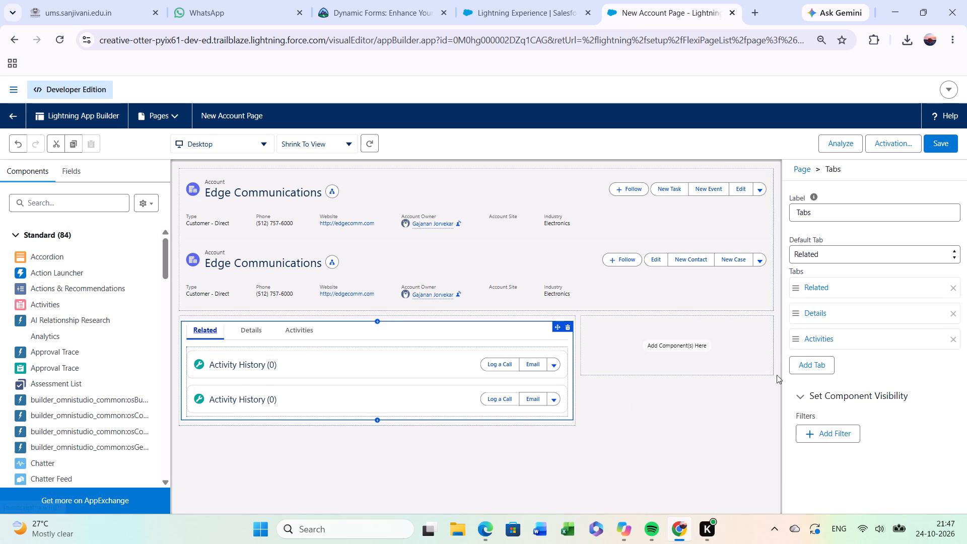
{"action": "left_click", "coordinate": [820, 363]}
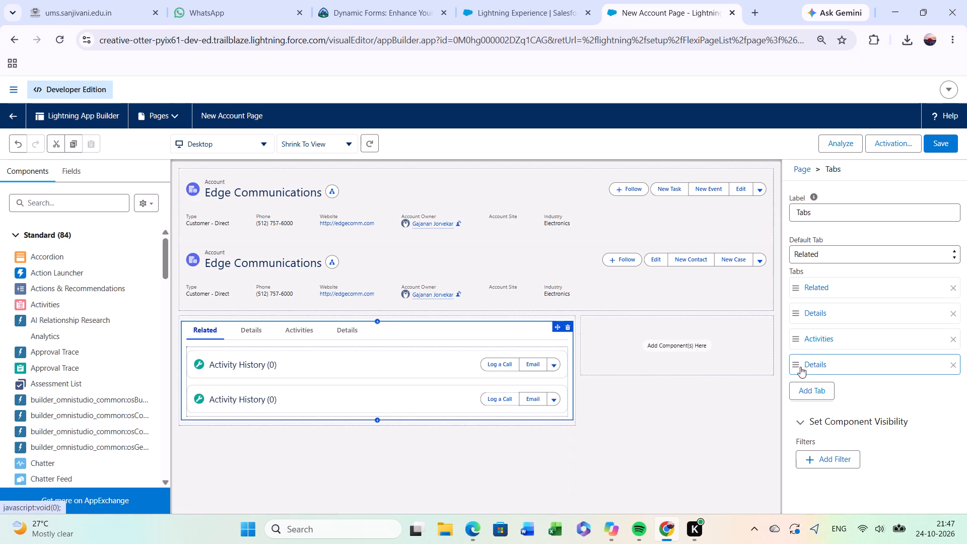
{"action": "left_click", "coordinate": [800, 369]}
{"action": "left_click", "coordinate": [718, 377]}
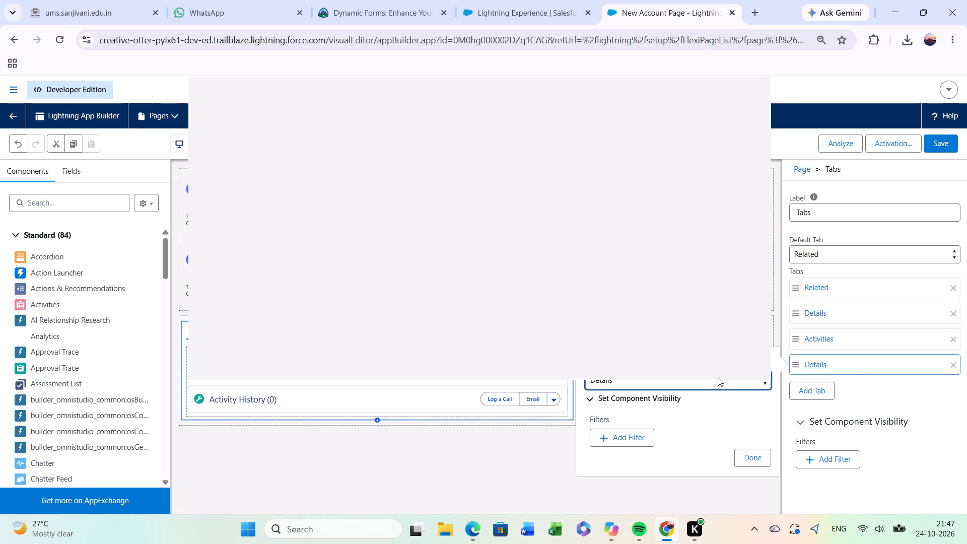
{"action": "scroll", "coordinate": [476, 131], "scroll_direction": "up", "scroll_amount": 7}
{"action": "scroll", "coordinate": [332, 49], "scroll_direction": "up", "scroll_amount": 5}
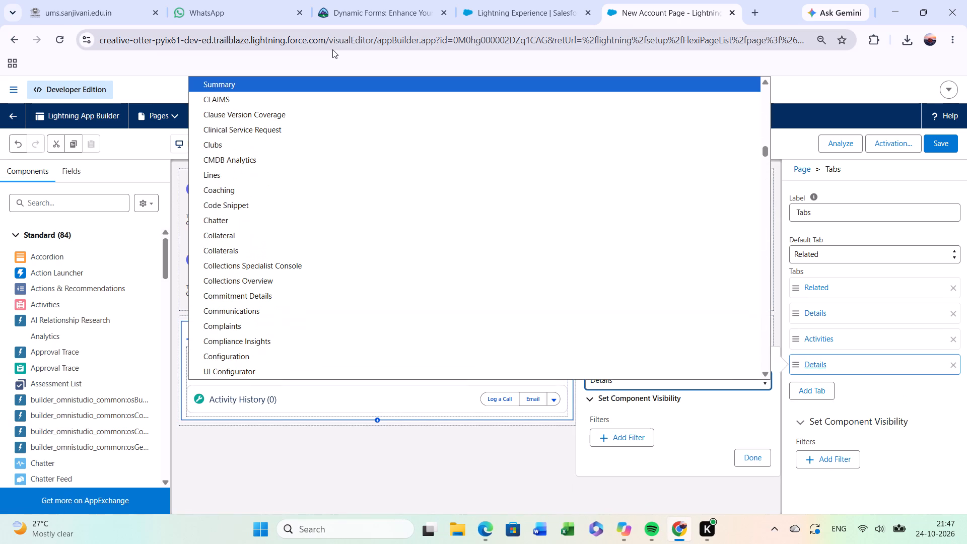
{"action": "scroll", "coordinate": [335, 132], "scroll_direction": "up", "scroll_amount": 14}
{"action": "scroll", "coordinate": [335, 132], "scroll_direction": "up", "scroll_amount": 7}
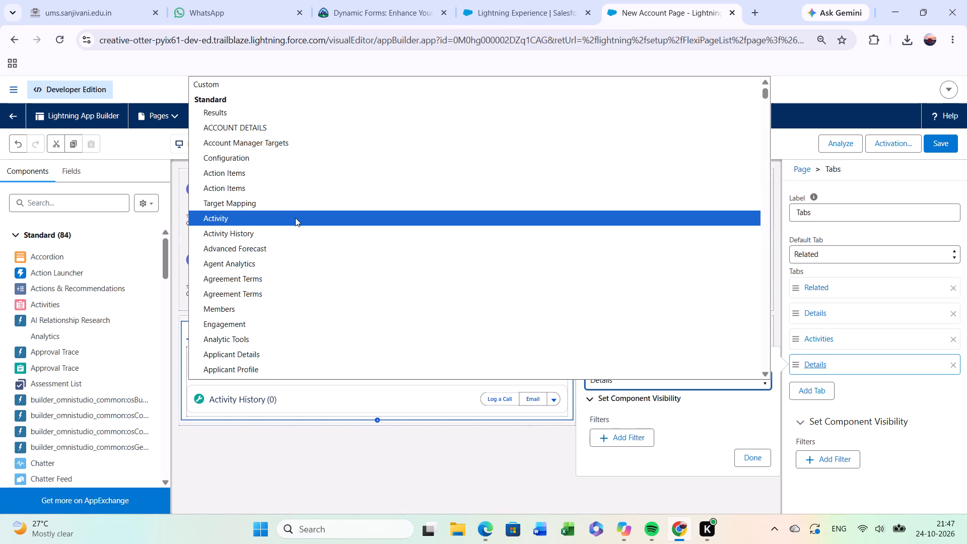
{"action": "left_click", "coordinate": [295, 84]}
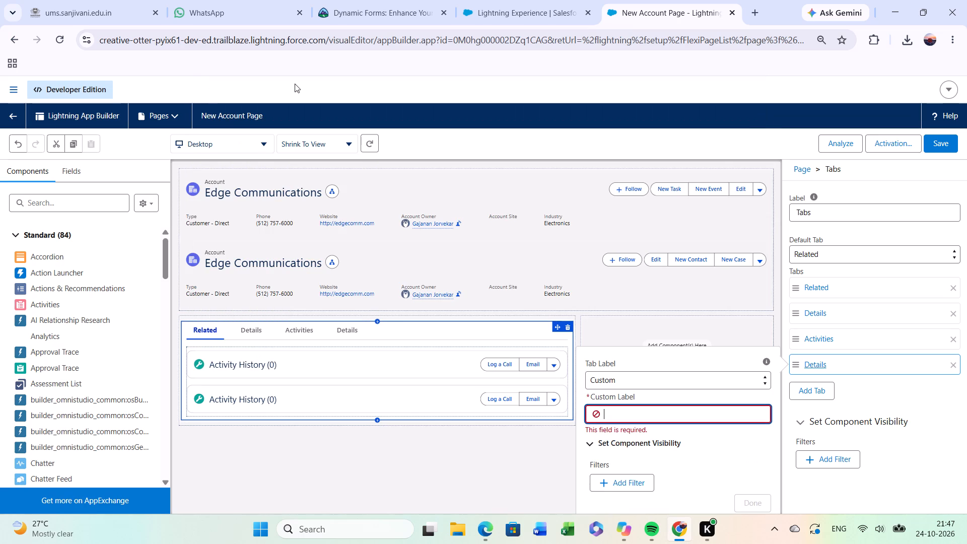
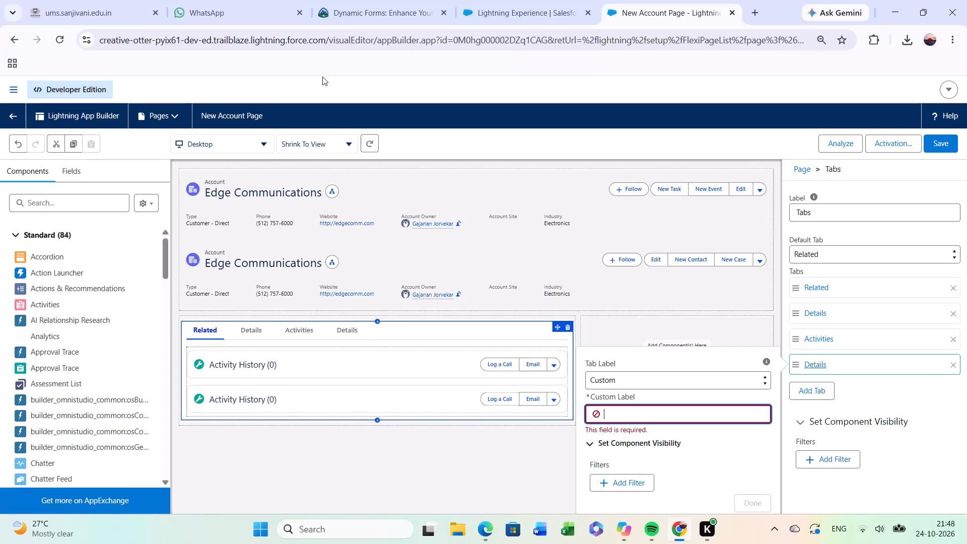
Label the new fourth tab More Information, copying the name from the Trailhead challenge requirements.
{"action": "key", "text": "shift+m"}
{"action": "key", "text": "BackSpace"}
{"action": "left_click", "coordinate": [321, 0]}
{"action": "scroll", "coordinate": [202, 280], "scroll_direction": "up", "scroll_amount": 2}
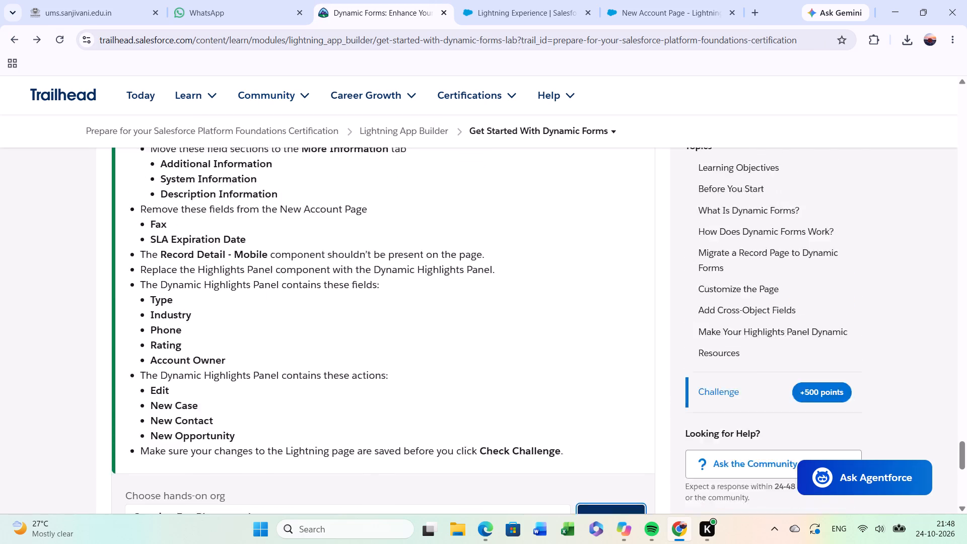
{"action": "scroll", "coordinate": [202, 280], "scroll_direction": "up", "scroll_amount": 1}
{"action": "left_click_drag", "start_coordinate": [247, 246], "coordinate": [210, 252]}
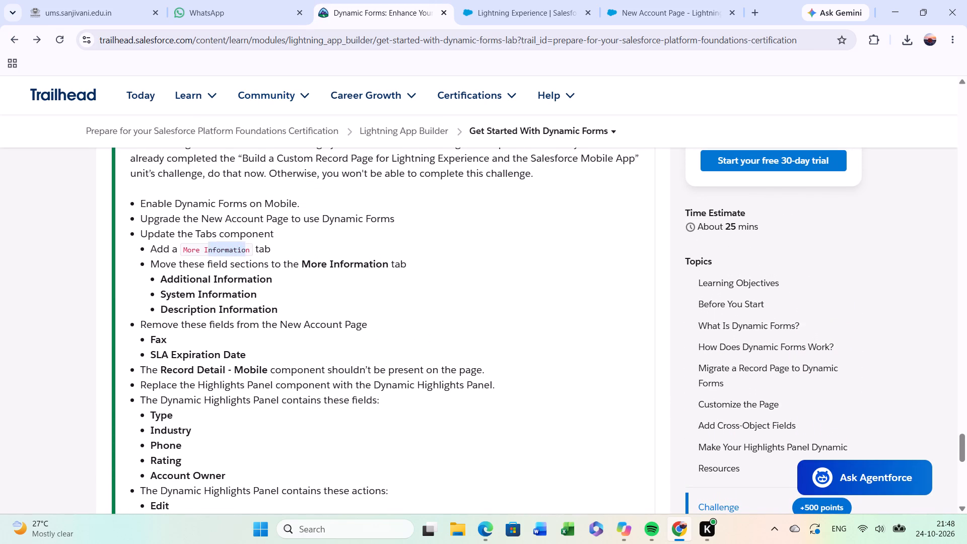
{"action": "left_click_drag", "start_coordinate": [210, 252], "coordinate": [181, 252]}
{"action": "left_click", "coordinate": [181, 252]}
{"action": "left_click_drag", "start_coordinate": [248, 248], "coordinate": [176, 249]}
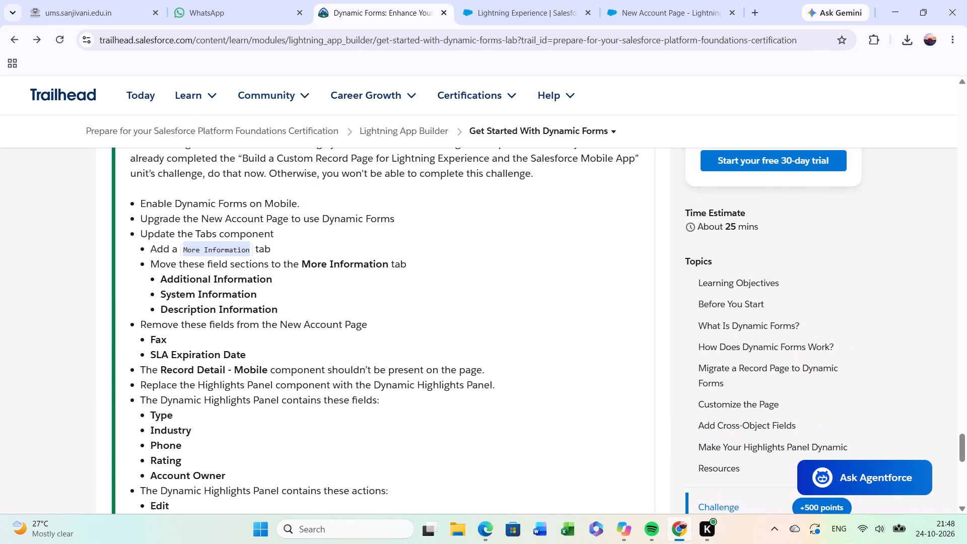
{"action": "left_click", "coordinate": [196, 248]}
{"action": "left_click_drag", "start_coordinate": [183, 249], "coordinate": [250, 244]}
{"action": "key", "text": "ctrl+c"}
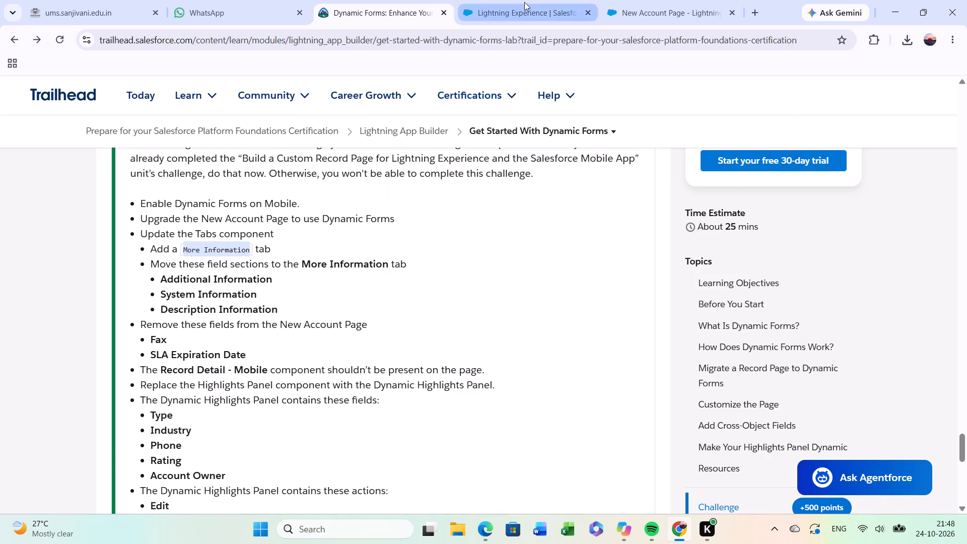
{"action": "left_click", "coordinate": [524, 2]}
{"action": "left_click_drag", "start_coordinate": [655, 5], "coordinate": [513, 9]}
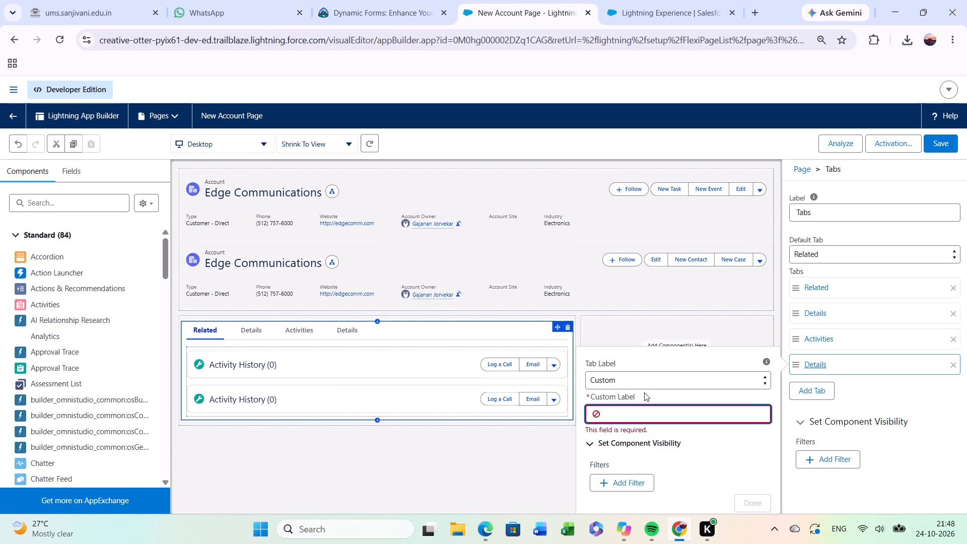
{"action": "key", "text": "ctrl+v"}
{"action": "key", "text": "Return"}
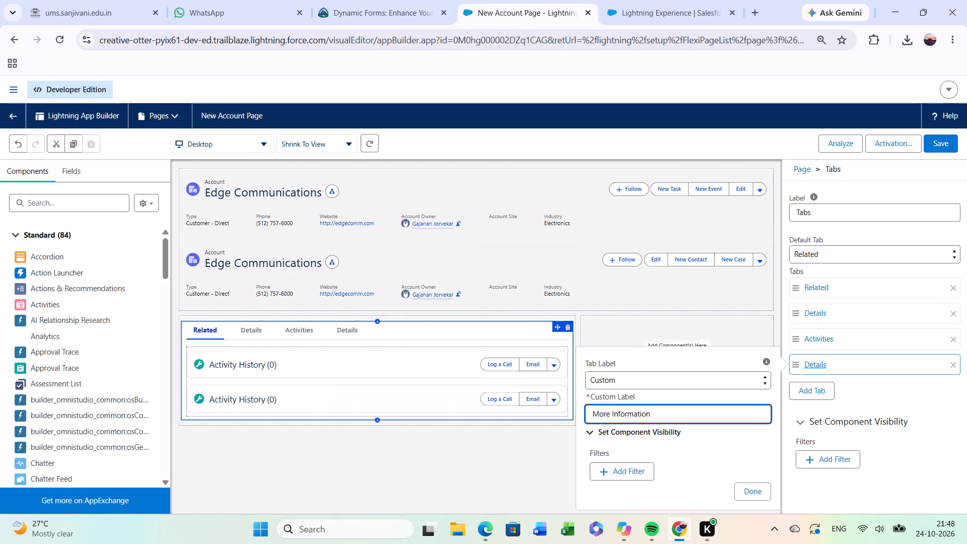
{"action": "left_click", "coordinate": [761, 488]}
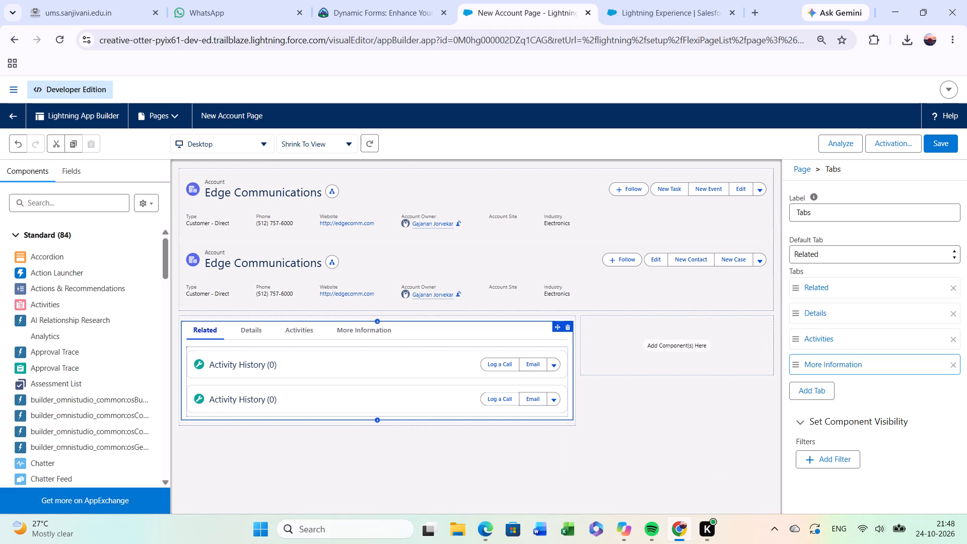
Upgrade the Record Detail component in the Details tab to Dynamic Forms, using Account Layout as the source.
{"action": "left_click", "coordinate": [252, 325]}
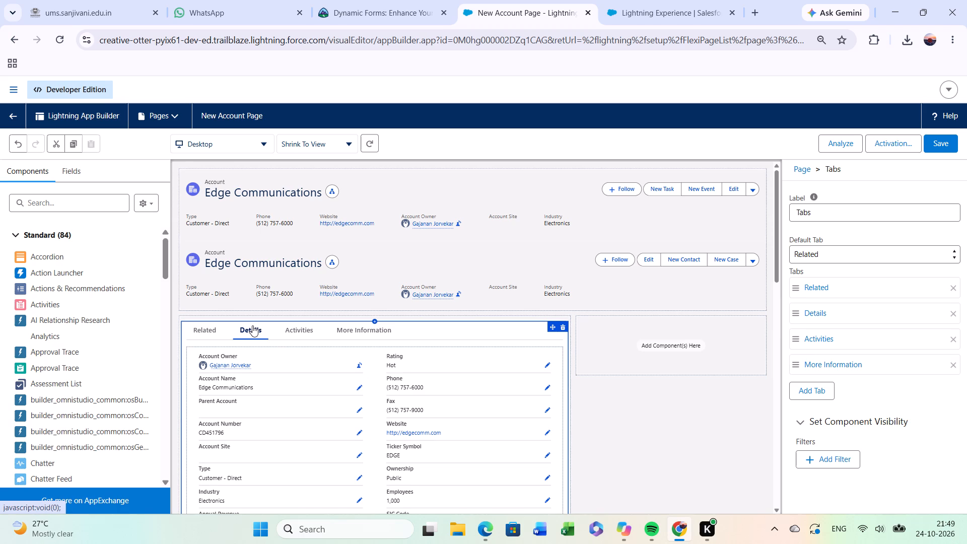
{"action": "left_click", "coordinate": [361, 398]}
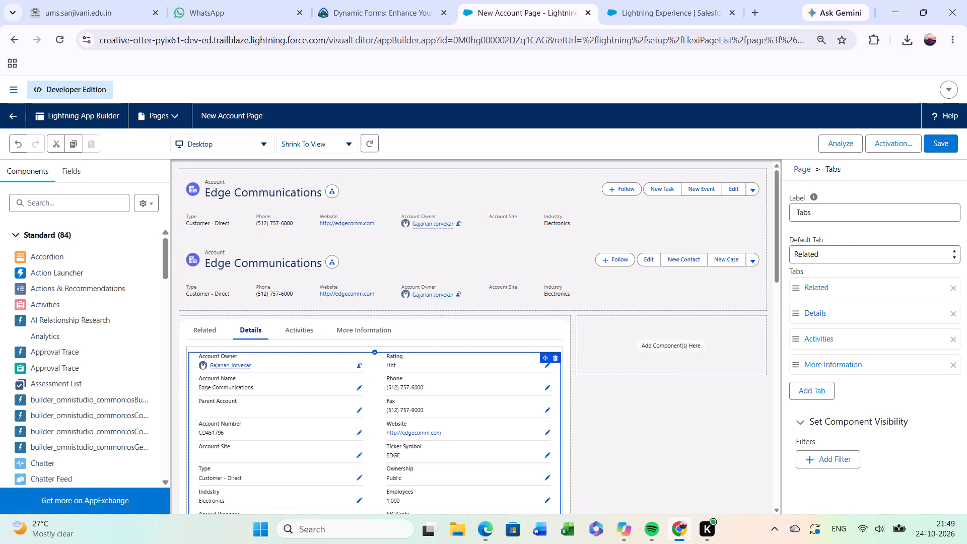
{"action": "left_click", "coordinate": [873, 270]}
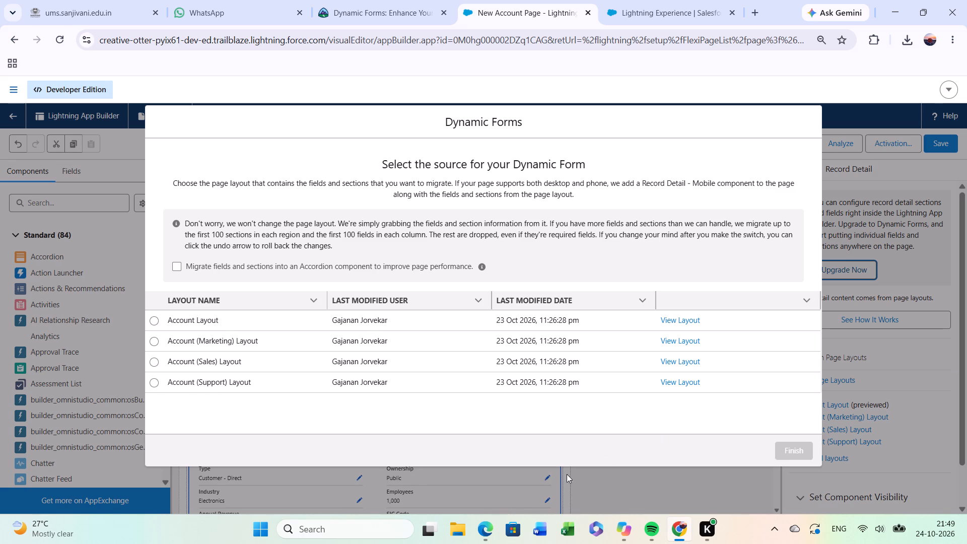
{"action": "left_click", "coordinate": [152, 321]}
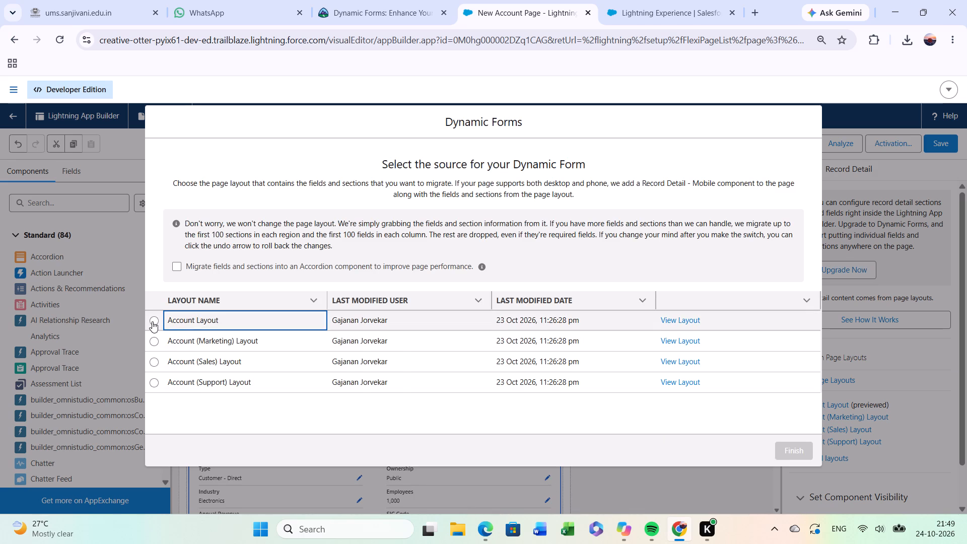
{"action": "left_click", "coordinate": [784, 451]}
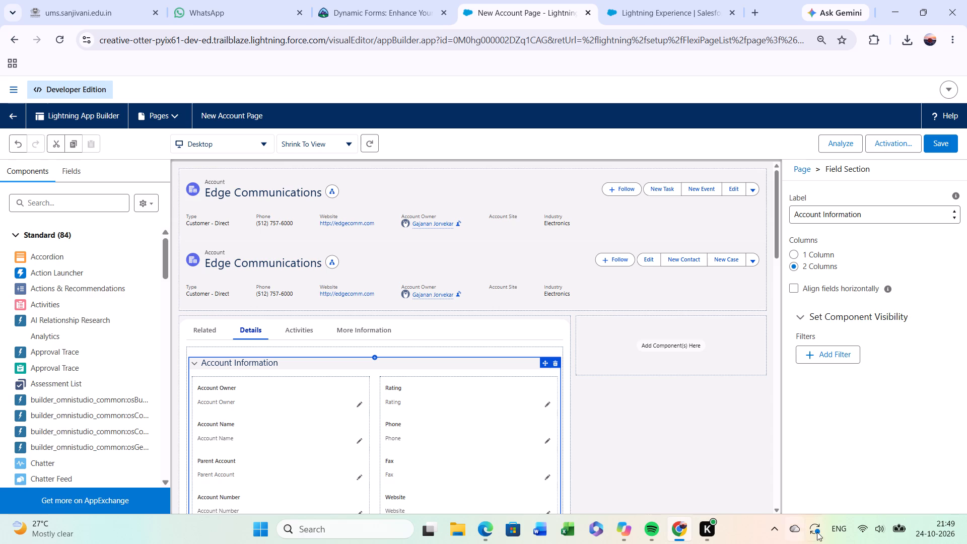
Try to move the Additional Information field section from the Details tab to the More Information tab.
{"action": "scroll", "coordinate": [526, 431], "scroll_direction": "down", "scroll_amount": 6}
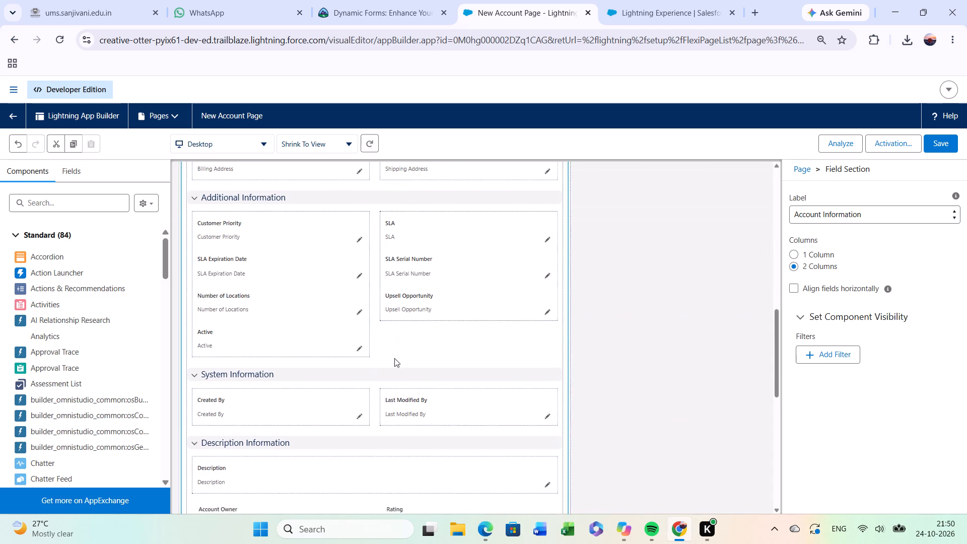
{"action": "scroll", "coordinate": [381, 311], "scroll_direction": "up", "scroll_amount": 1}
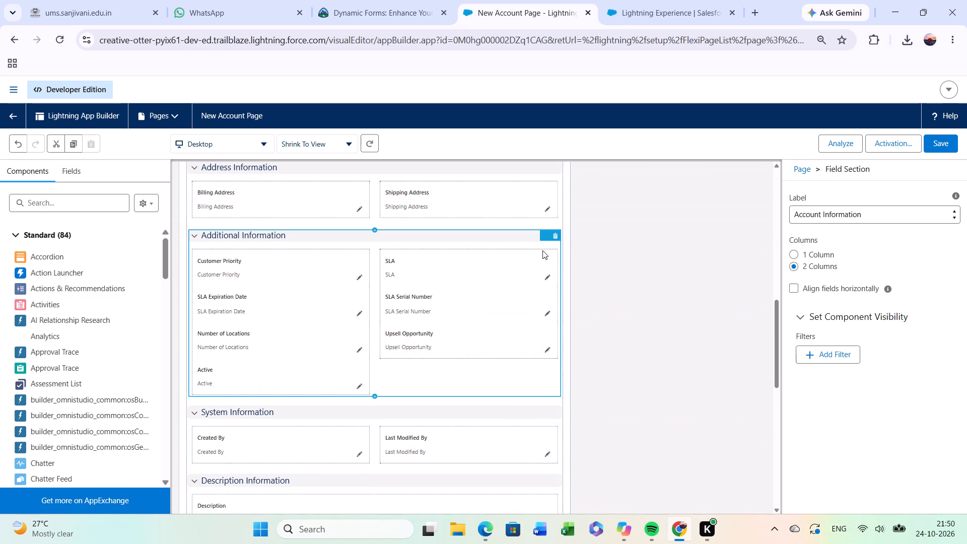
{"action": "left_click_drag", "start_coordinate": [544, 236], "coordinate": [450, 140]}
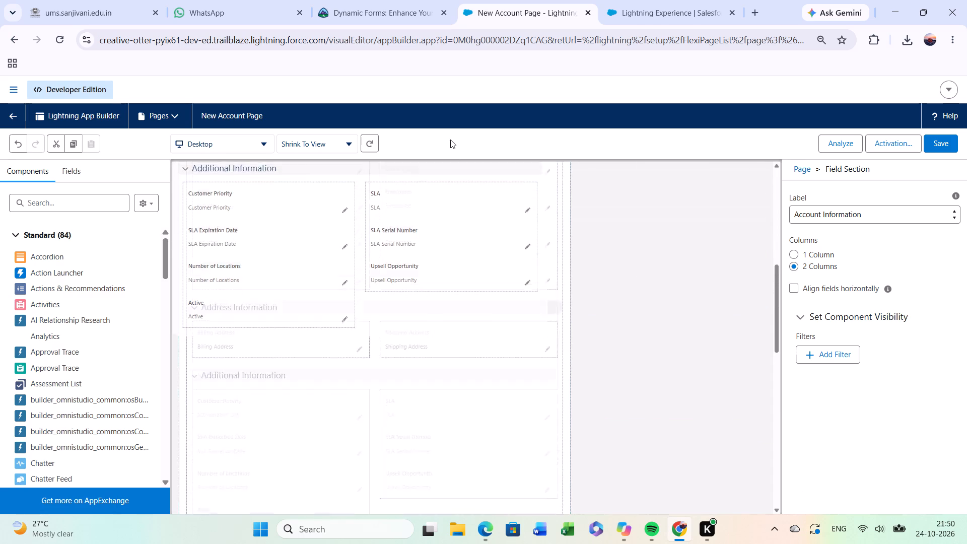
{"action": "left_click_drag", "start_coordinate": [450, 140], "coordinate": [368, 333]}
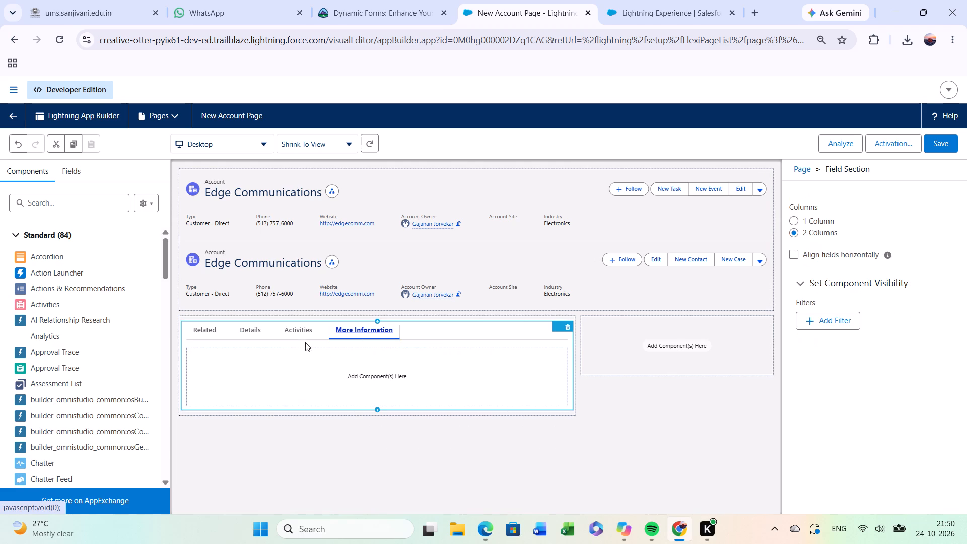
Try again to move the Additional Information field section from the Details tab to the More Information tab.
{"action": "left_click", "coordinate": [261, 333]}
{"action": "scroll", "coordinate": [336, 439], "scroll_direction": "down", "scroll_amount": 4}
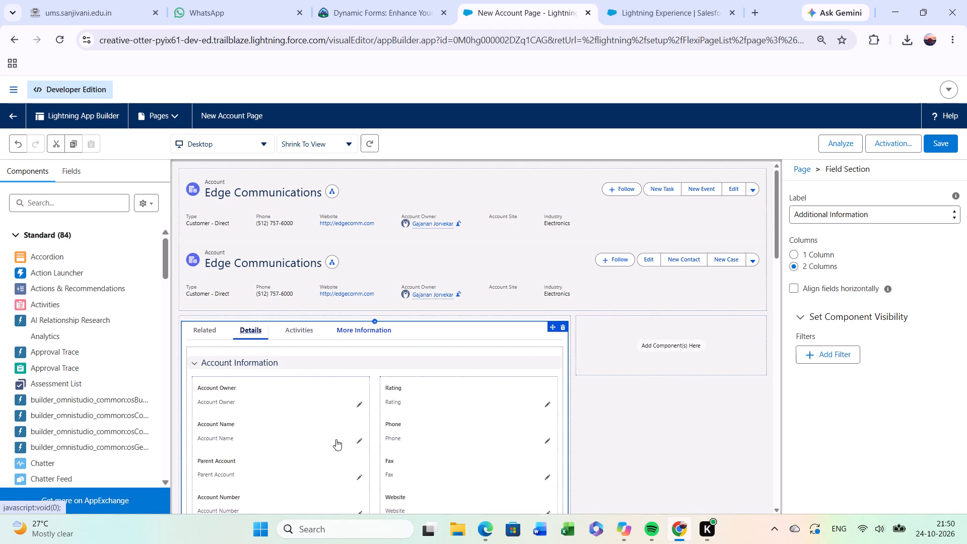
{"action": "scroll", "coordinate": [336, 439], "scroll_direction": "down", "scroll_amount": 3}
{"action": "scroll", "coordinate": [521, 439], "scroll_direction": "down", "scroll_amount": 1}
{"action": "scroll", "coordinate": [521, 439], "scroll_direction": "up", "scroll_amount": 2}
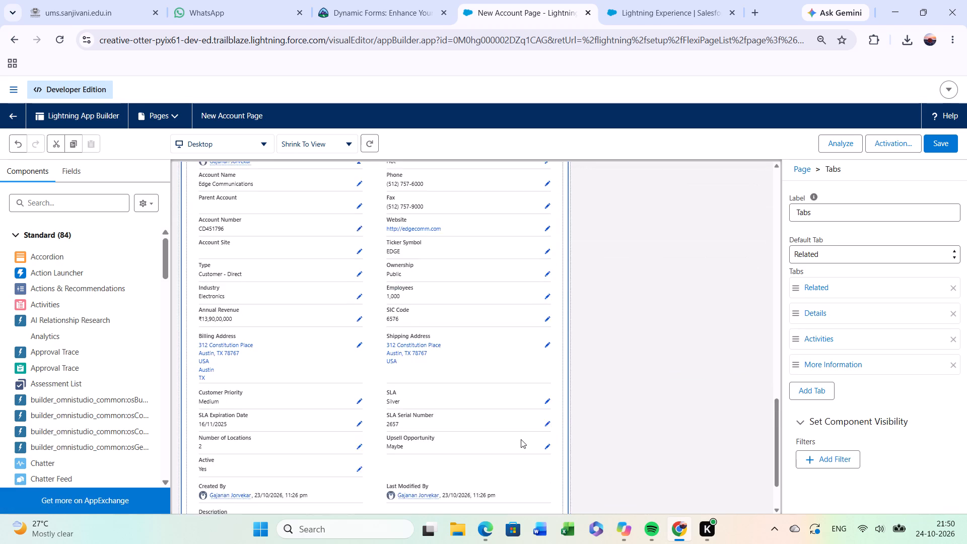
{"action": "scroll", "coordinate": [521, 439], "scroll_direction": "up", "scroll_amount": 4}
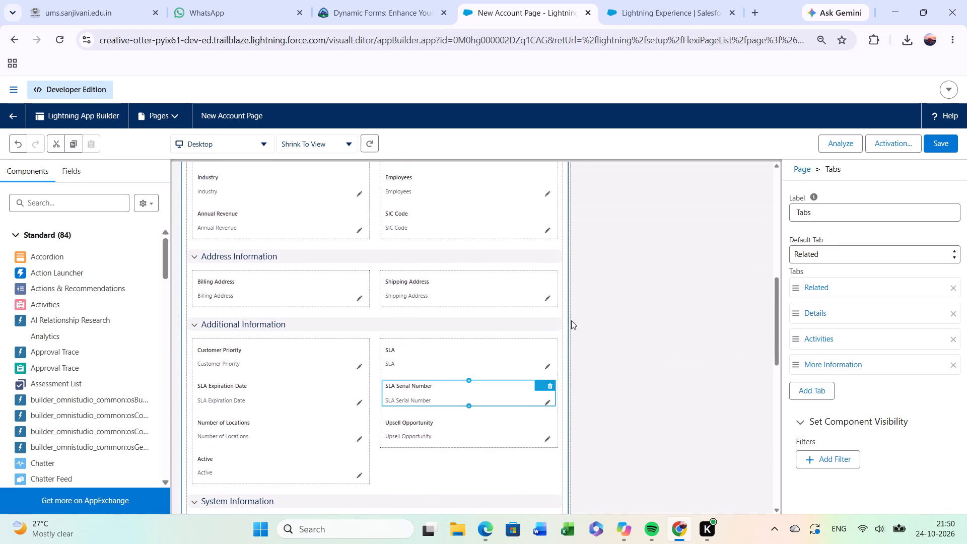
{"action": "left_click_drag", "start_coordinate": [545, 324], "coordinate": [448, 163]}
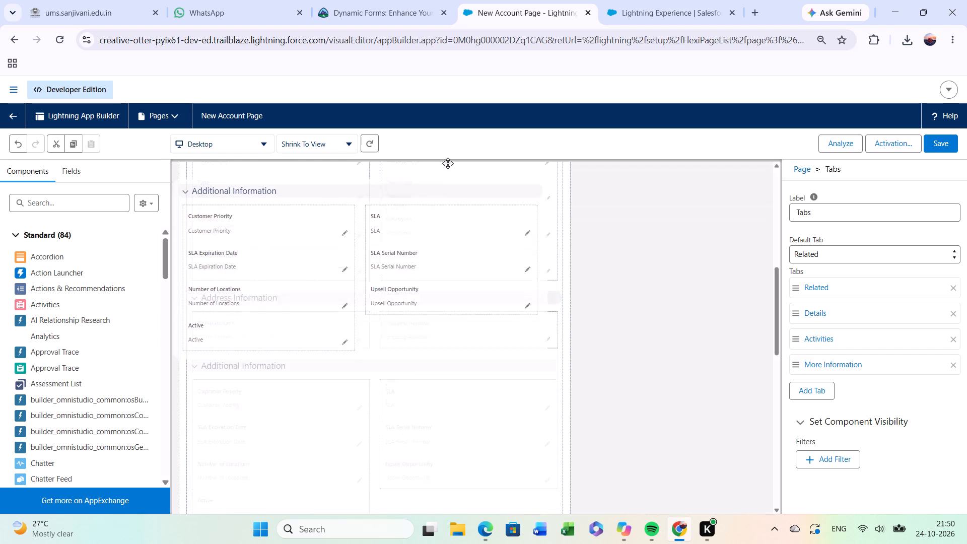
{"action": "left_click_drag", "start_coordinate": [448, 163], "coordinate": [389, 332]}
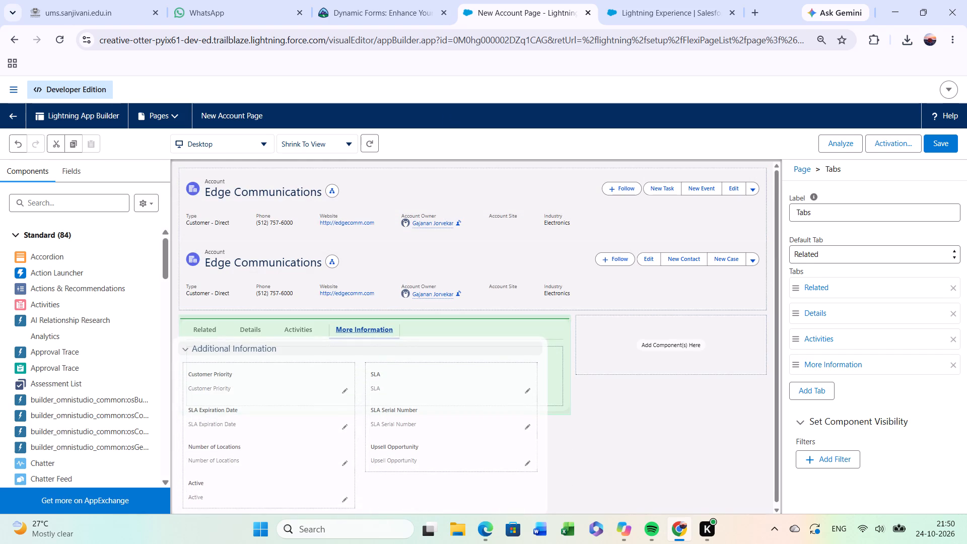
{"action": "left_click_drag", "start_coordinate": [389, 332], "coordinate": [389, 332]}
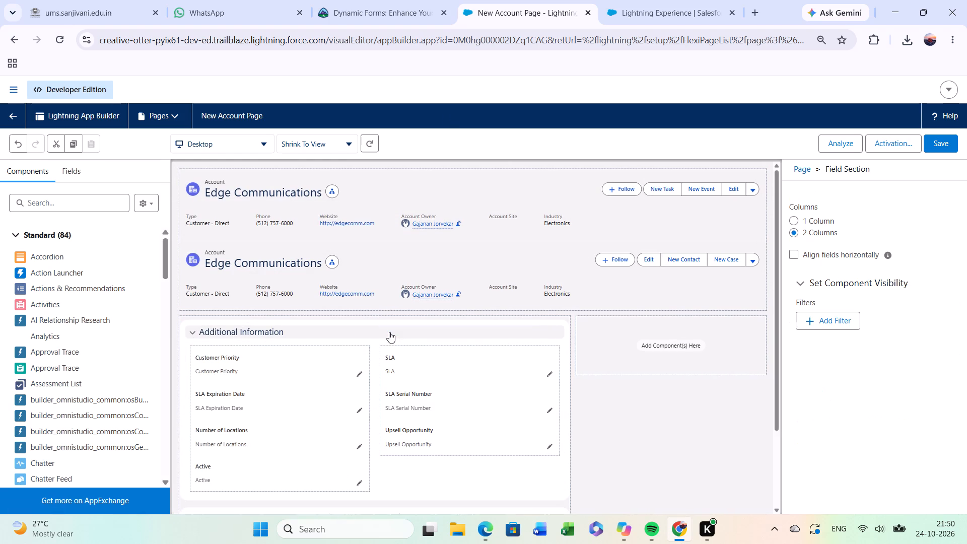
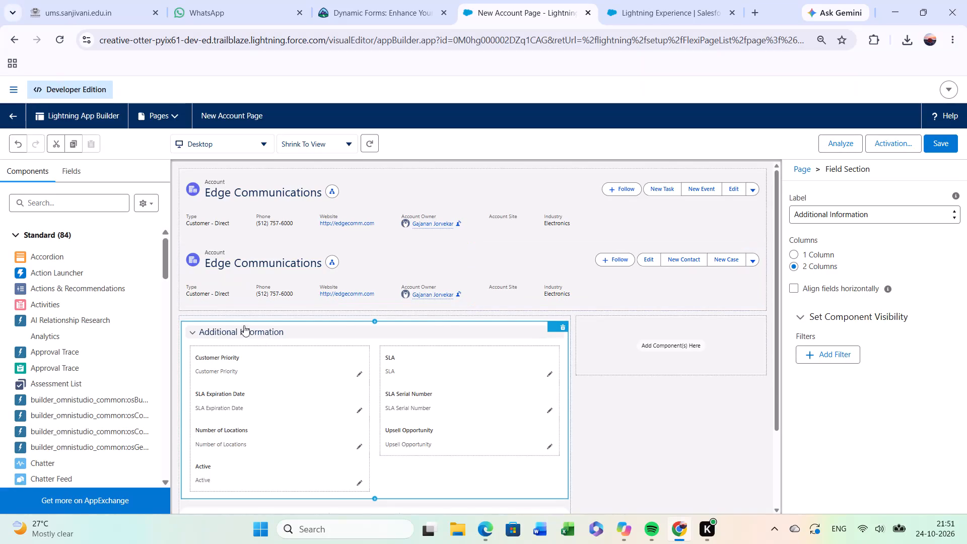
Move the Additional Information field section from above the tabs into the empty More Information tab.
{"action": "scroll", "coordinate": [379, 341], "scroll_direction": "down", "scroll_amount": 1}
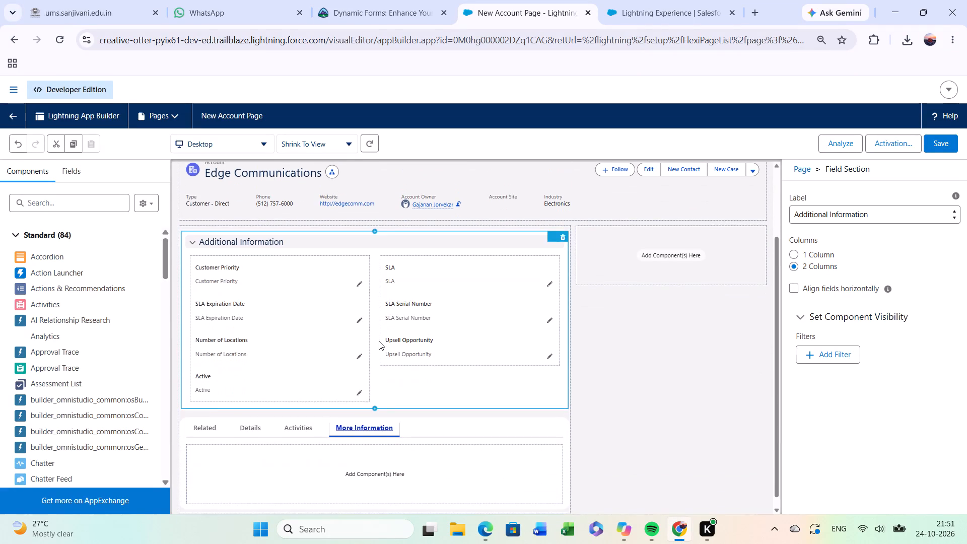
{"action": "left_click_drag", "start_coordinate": [554, 238], "coordinate": [444, 437]}
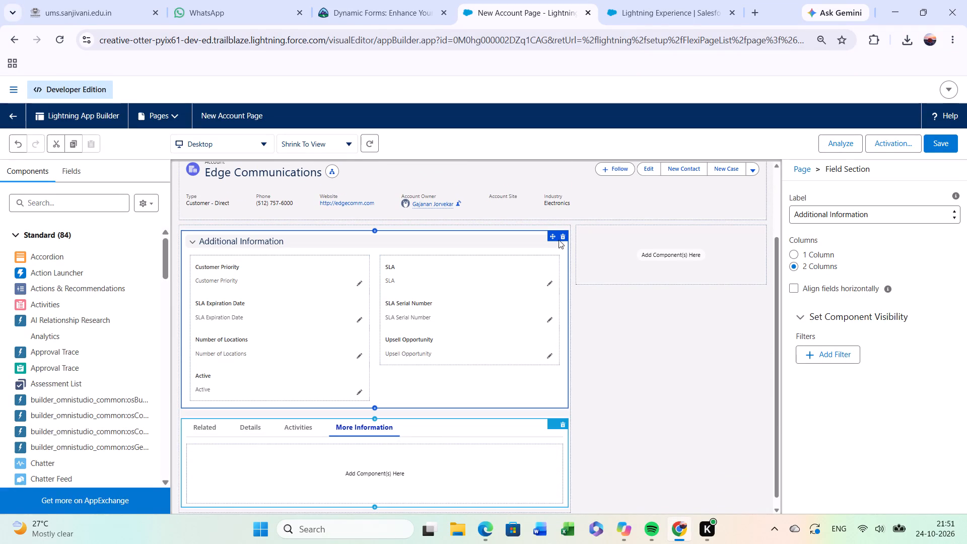
{"action": "left_click_drag", "start_coordinate": [551, 238], "coordinate": [412, 482]}
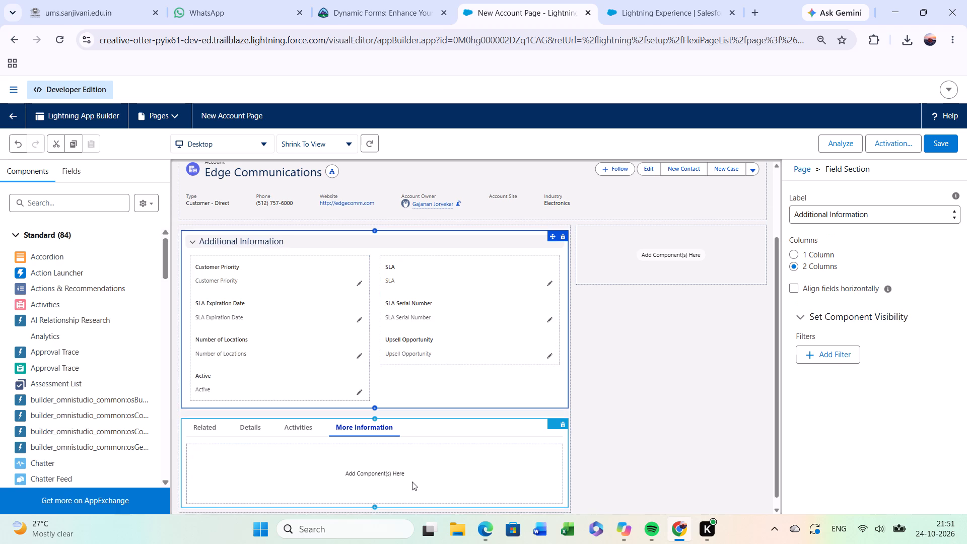
Move the System Information field section from the Details tab into the More Information tab, above the Additional Information section.
{"action": "scroll", "coordinate": [485, 296], "scroll_direction": "down", "scroll_amount": 1}
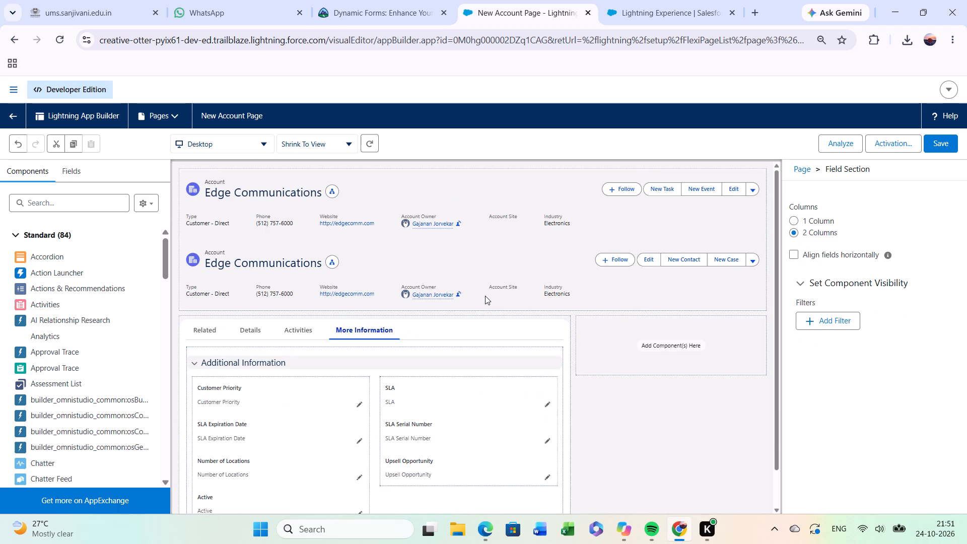
{"action": "left_click", "coordinate": [254, 323]}
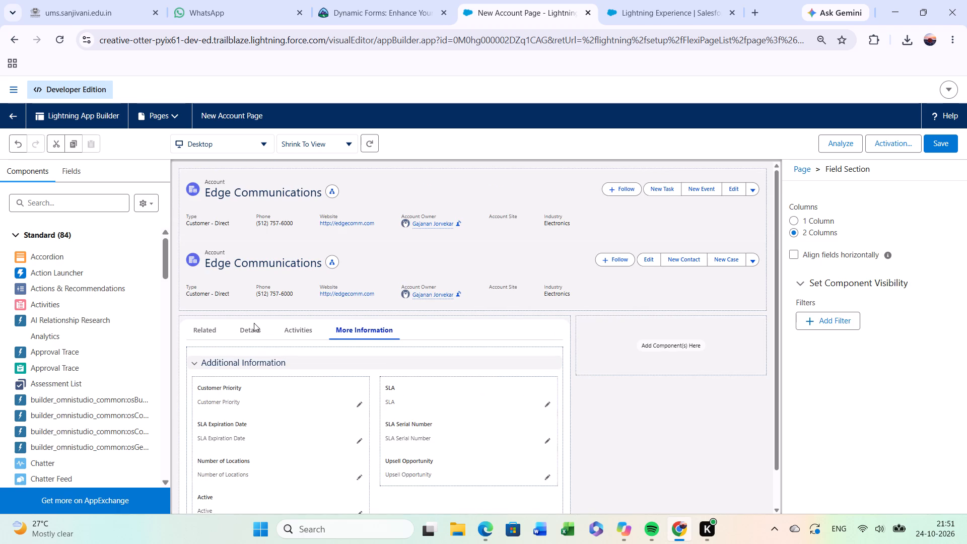
{"action": "left_click", "coordinate": [253, 328]}
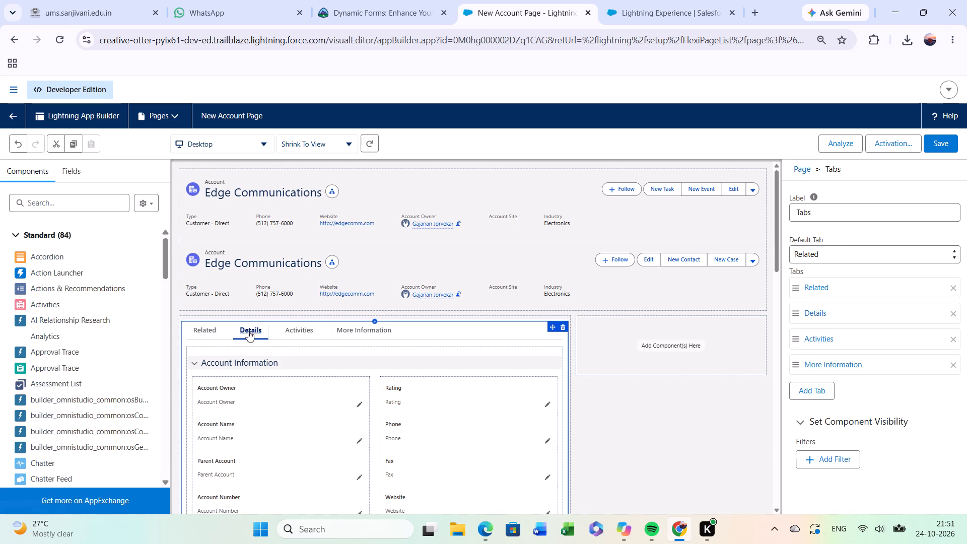
{"action": "scroll", "coordinate": [274, 465], "scroll_direction": "down", "scroll_amount": 3}
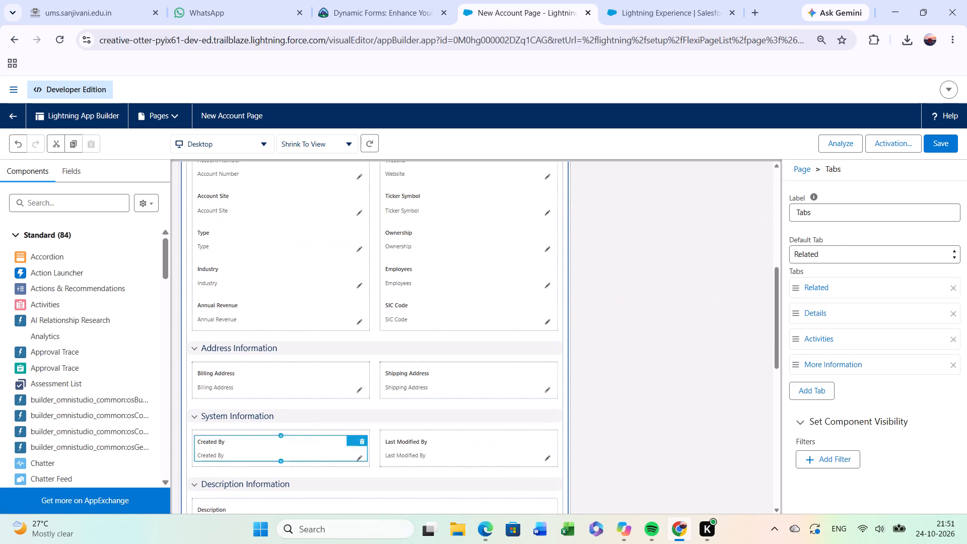
{"action": "left_click_drag", "start_coordinate": [544, 417], "coordinate": [482, 257]}
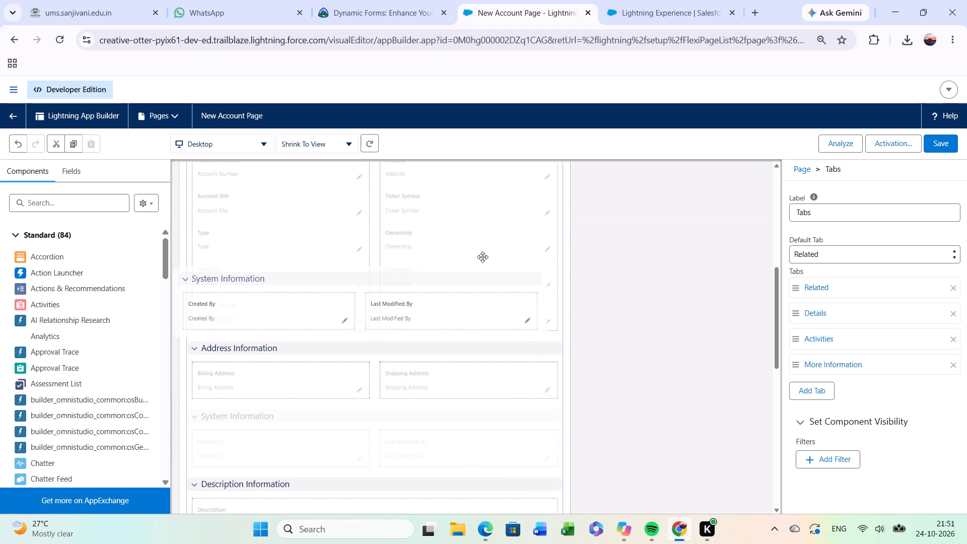
{"action": "left_click_drag", "start_coordinate": [482, 257], "coordinate": [349, 324]}
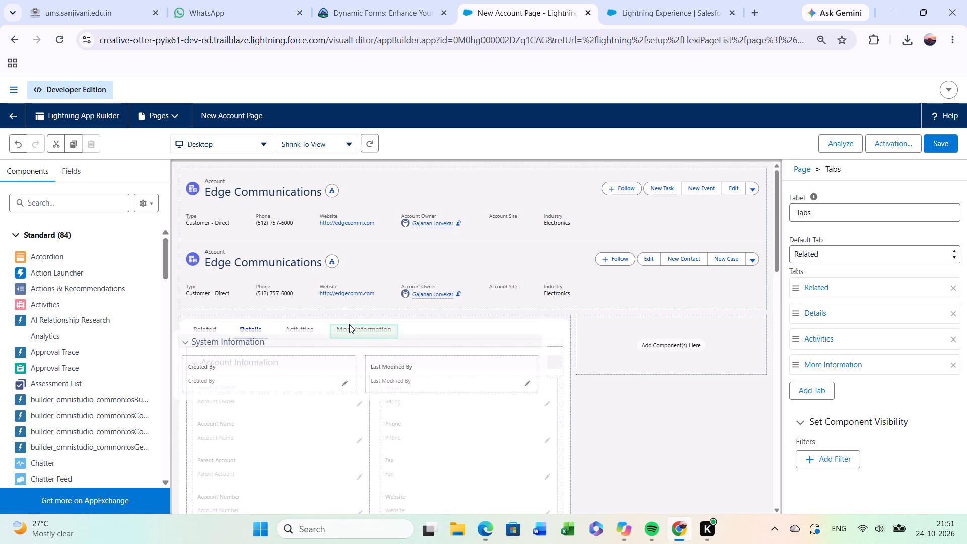
{"action": "left_click_drag", "start_coordinate": [349, 324], "coordinate": [362, 412]}
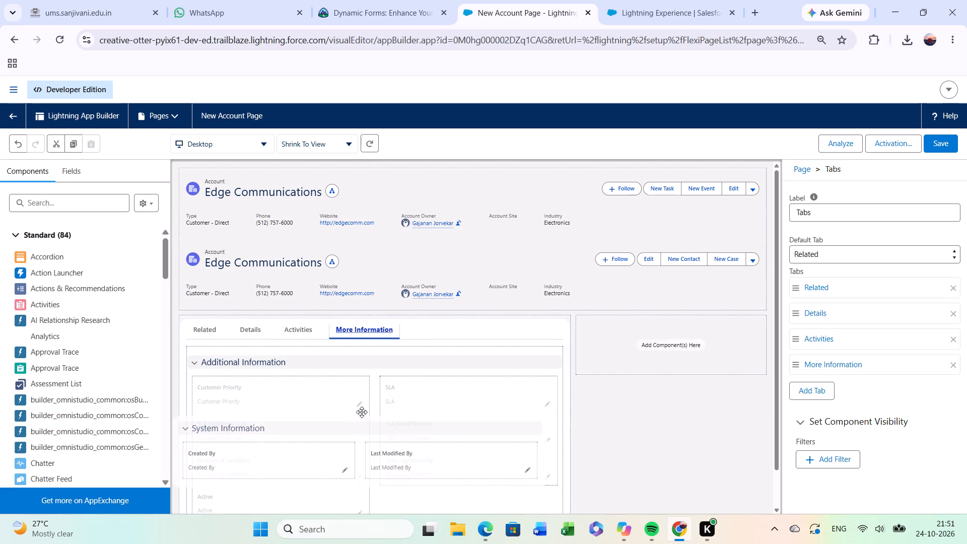
{"action": "left_click_drag", "start_coordinate": [362, 412], "coordinate": [357, 331]}
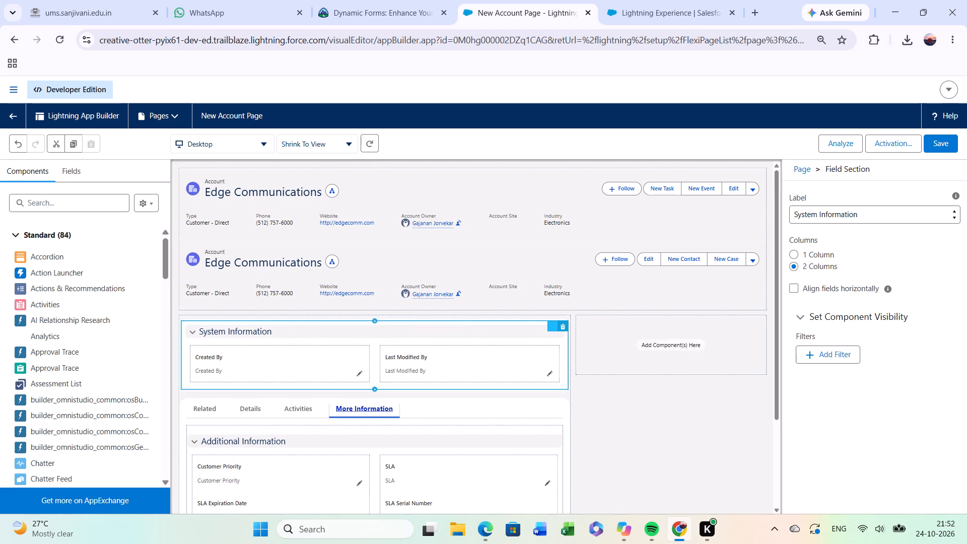
{"action": "left_click_drag", "start_coordinate": [554, 327], "coordinate": [525, 504]}
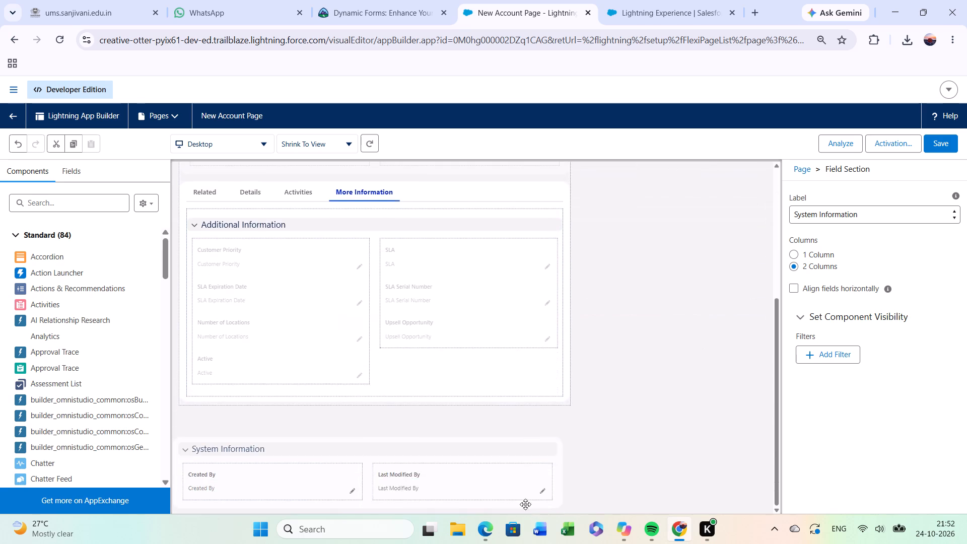
{"action": "left_click_drag", "start_coordinate": [525, 504], "coordinate": [370, 310]}
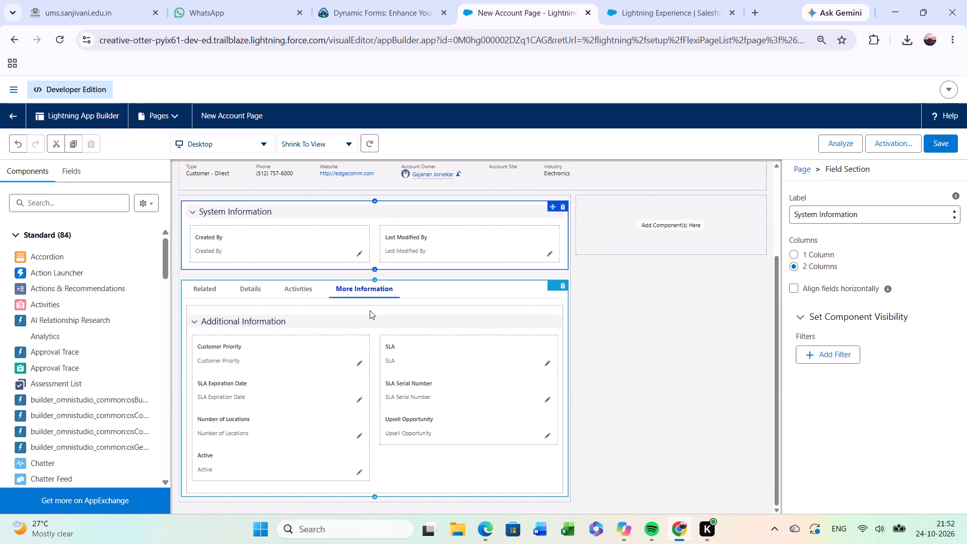
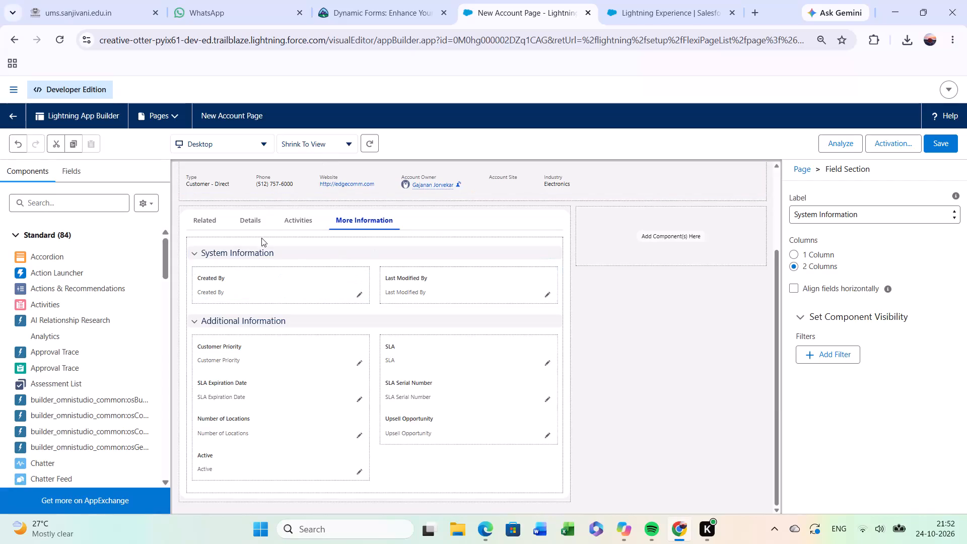
Move the Description Information field section from the Details tab into the More Information tab, above the System Information section.
{"action": "left_click", "coordinate": [258, 223]}
{"action": "scroll", "coordinate": [360, 341], "scroll_direction": "down", "scroll_amount": 6}
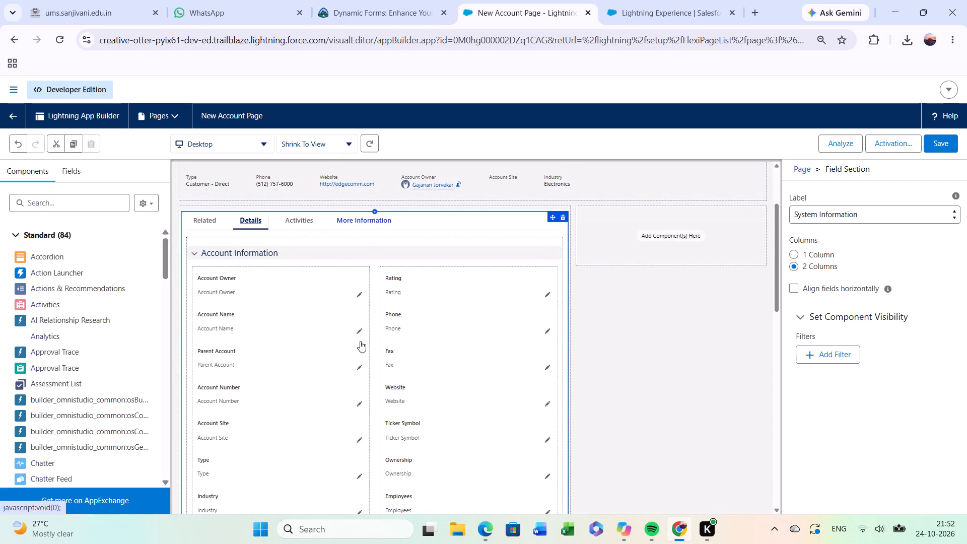
{"action": "scroll", "coordinate": [415, 384], "scroll_direction": "up", "scroll_amount": 2}
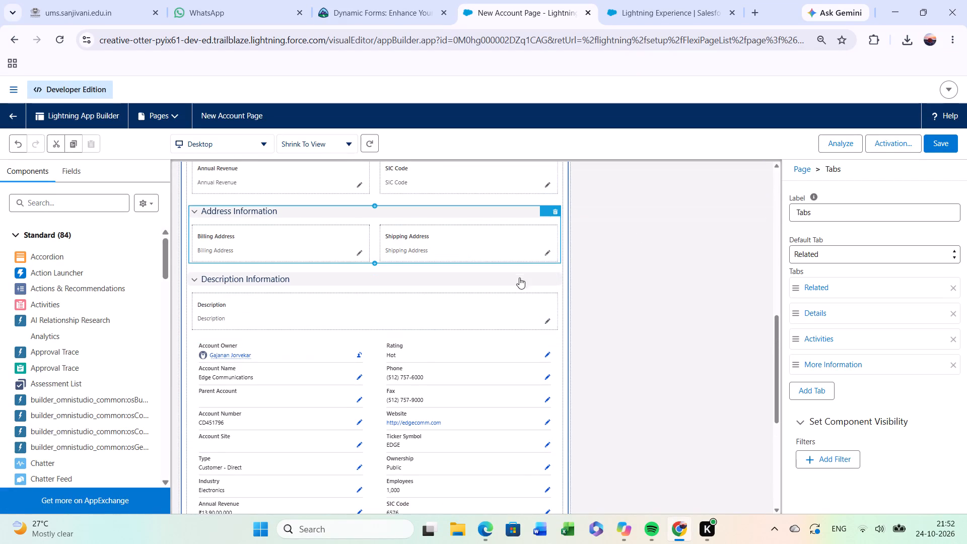
{"action": "left_click_drag", "start_coordinate": [542, 279], "coordinate": [430, 166]}
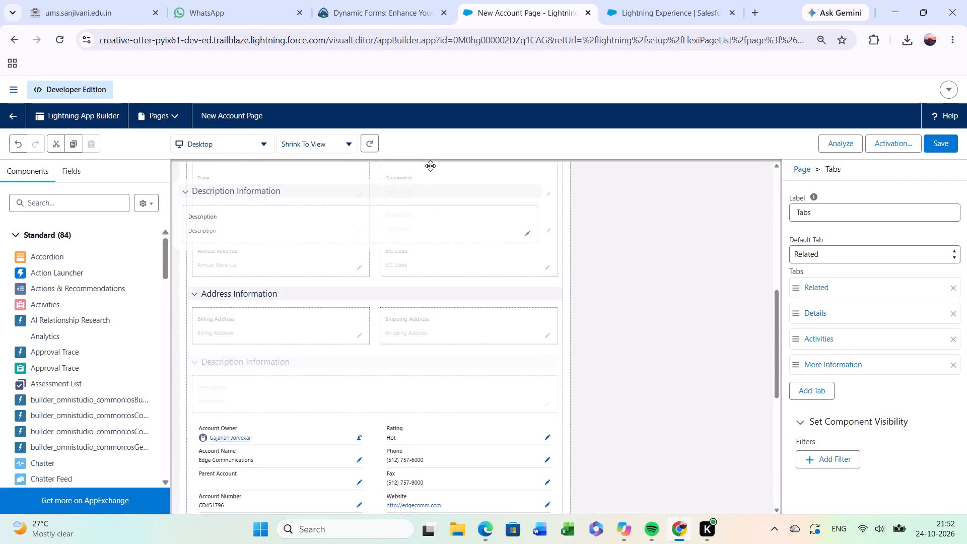
{"action": "left_click_drag", "start_coordinate": [430, 166], "coordinate": [369, 336]}
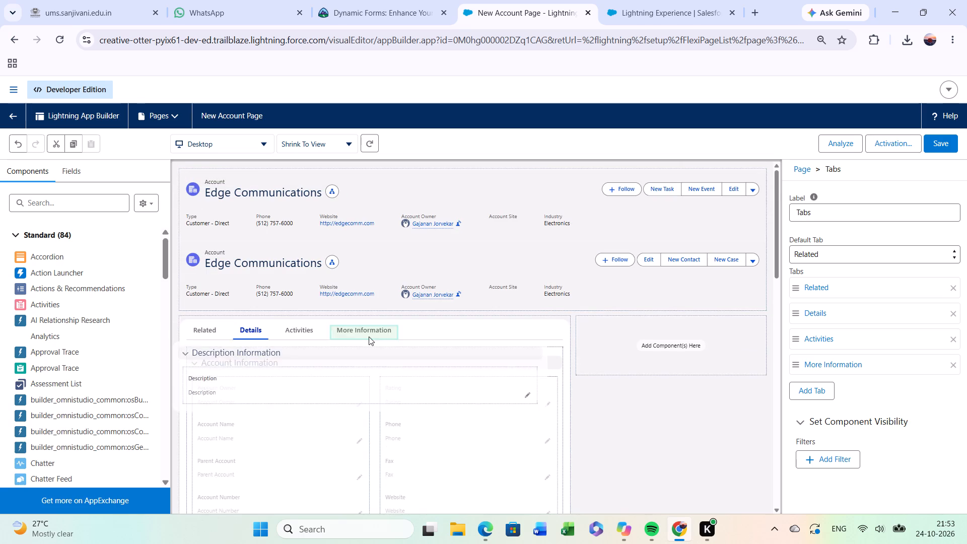
{"action": "left_click_drag", "start_coordinate": [369, 336], "coordinate": [368, 333]}
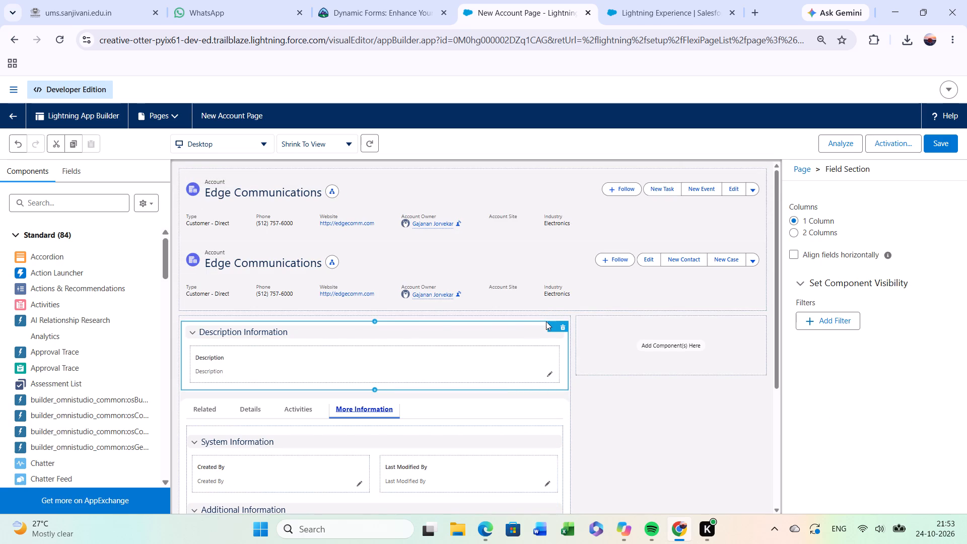
{"action": "left_click_drag", "start_coordinate": [554, 325], "coordinate": [499, 428]}
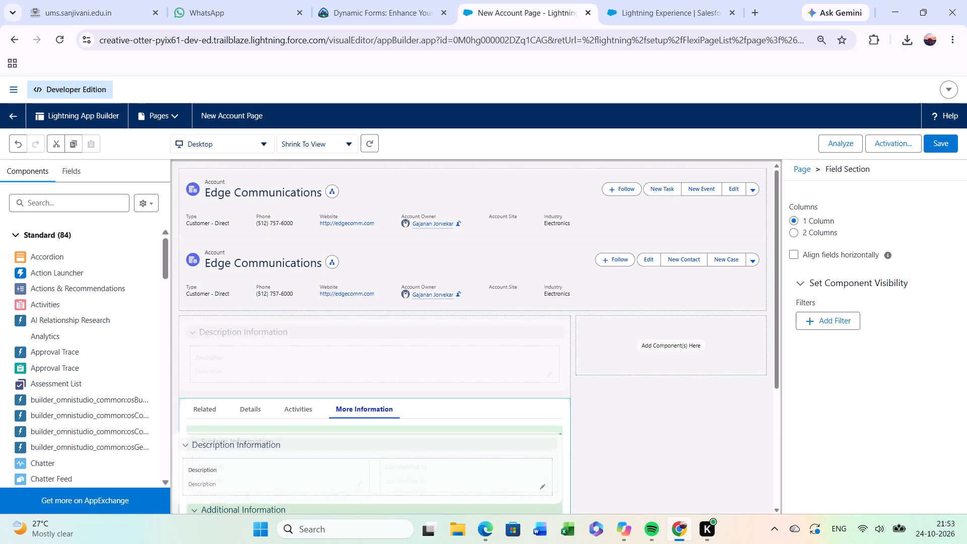
{"action": "left_click_drag", "start_coordinate": [499, 428], "coordinate": [500, 431]}
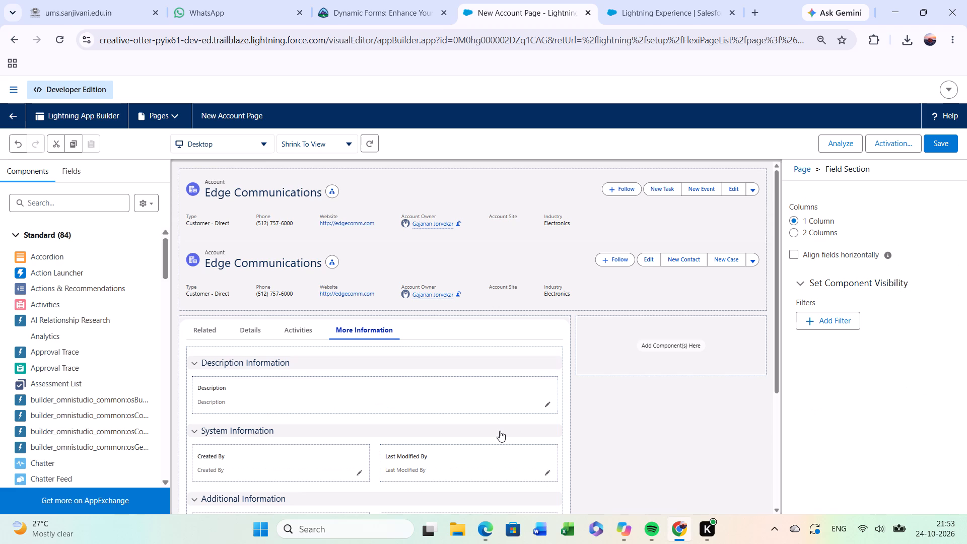
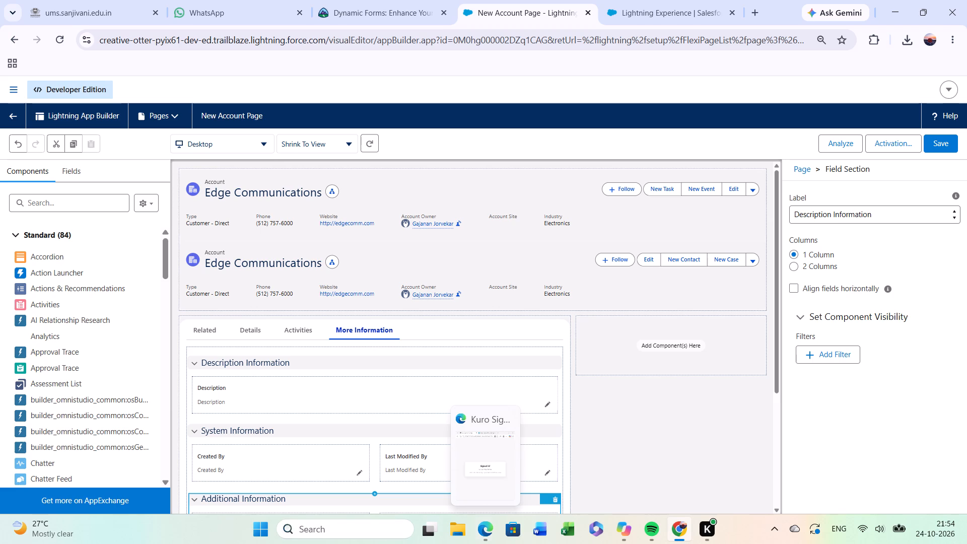
Delete the Fax field from the Account Information section of the Details tab.
{"action": "left_click", "coordinate": [253, 334]}
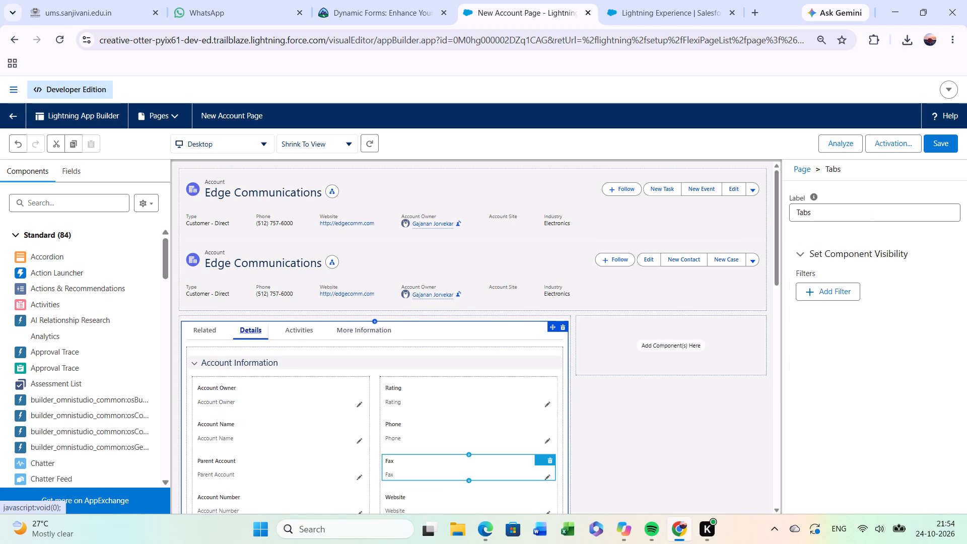
{"action": "left_click", "coordinate": [554, 464]}
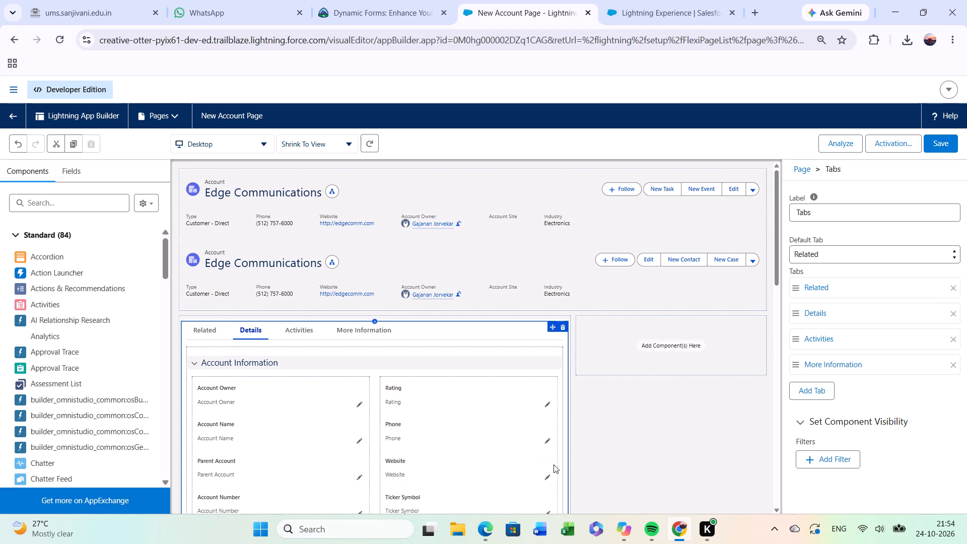
Delete the SLA Expiration Date field from the Additional Information section in the More Information tab.
{"action": "left_click", "coordinate": [390, 332]}
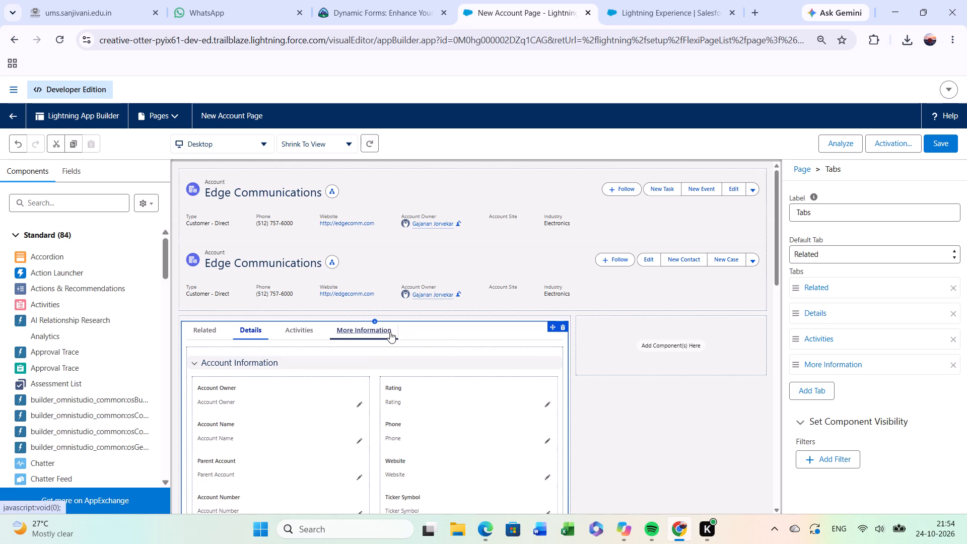
{"action": "scroll", "coordinate": [359, 449], "scroll_direction": "down", "scroll_amount": 1}
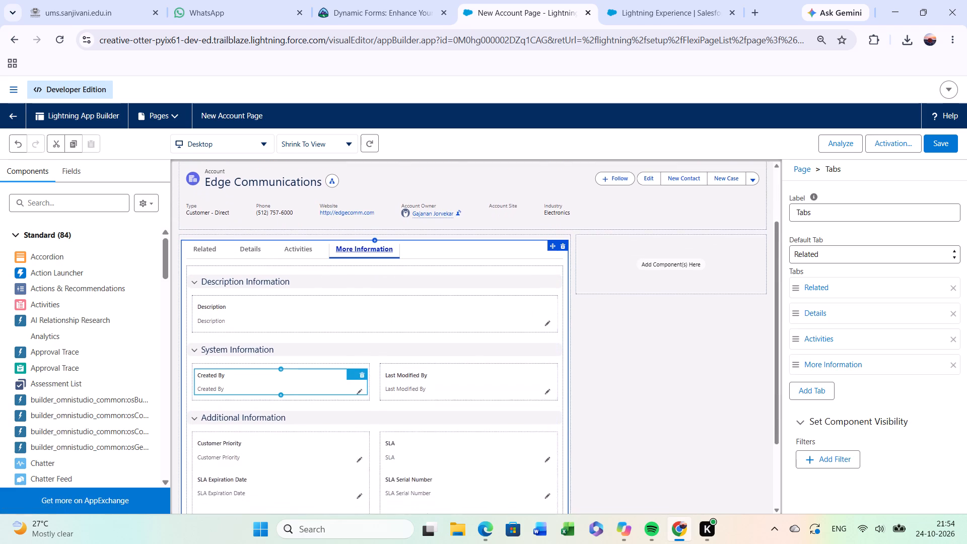
{"action": "scroll", "coordinate": [359, 449], "scroll_direction": "down", "scroll_amount": 2}
{"action": "left_click", "coordinate": [345, 439]}
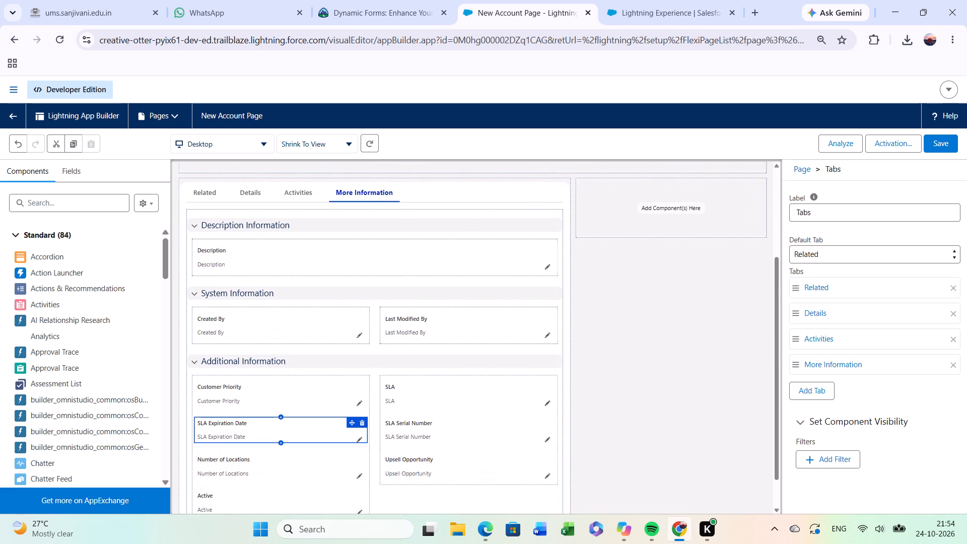
{"action": "left_click", "coordinate": [363, 430]}
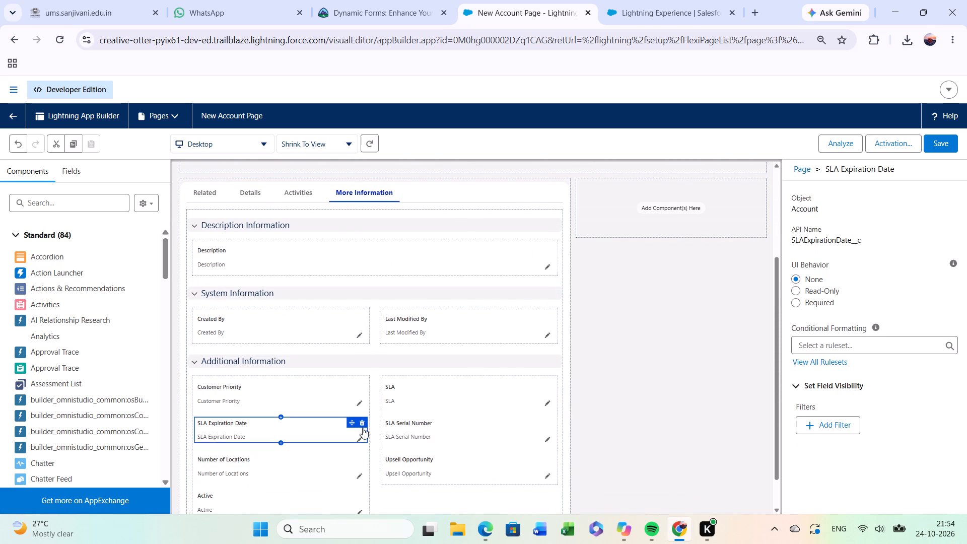
{"action": "left_click", "coordinate": [363, 426]}
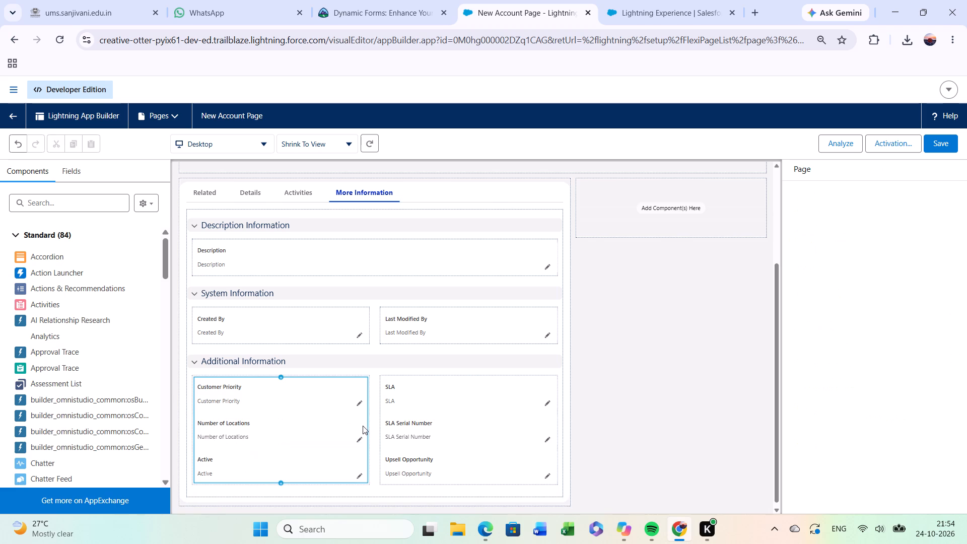
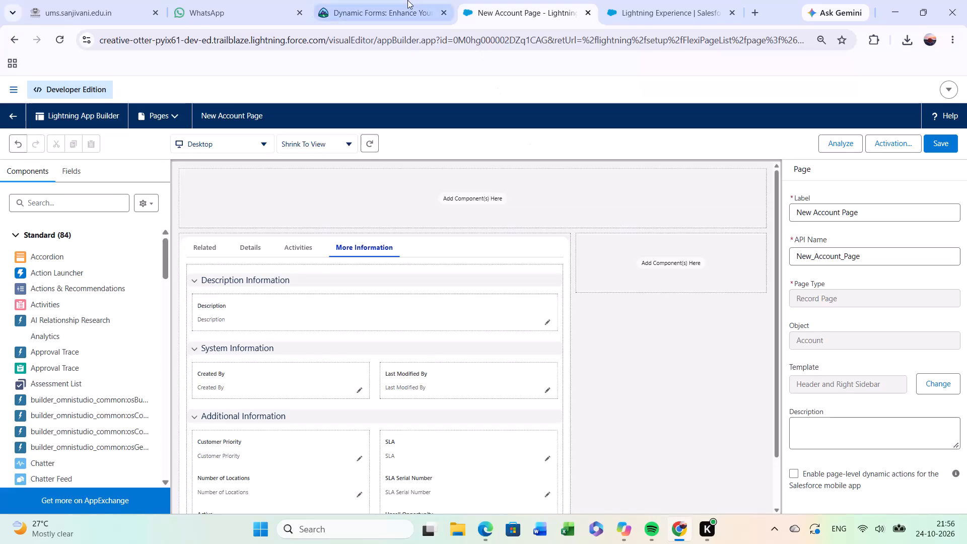
Place a Dynamic Highlights Panel component in the empty header region of the New Account Page.
{"action": "left_click", "coordinate": [80, 166]}
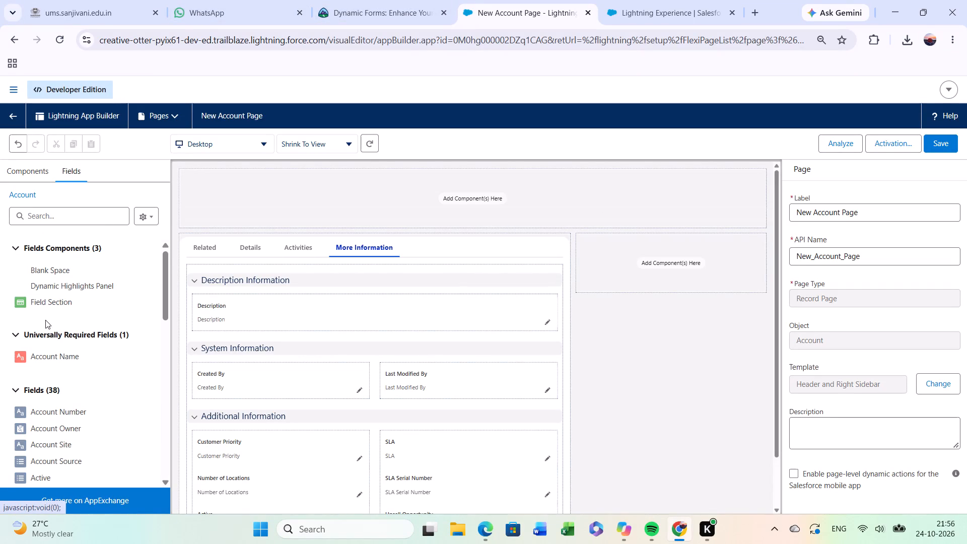
{"action": "left_click_drag", "start_coordinate": [73, 278], "coordinate": [250, 199]}
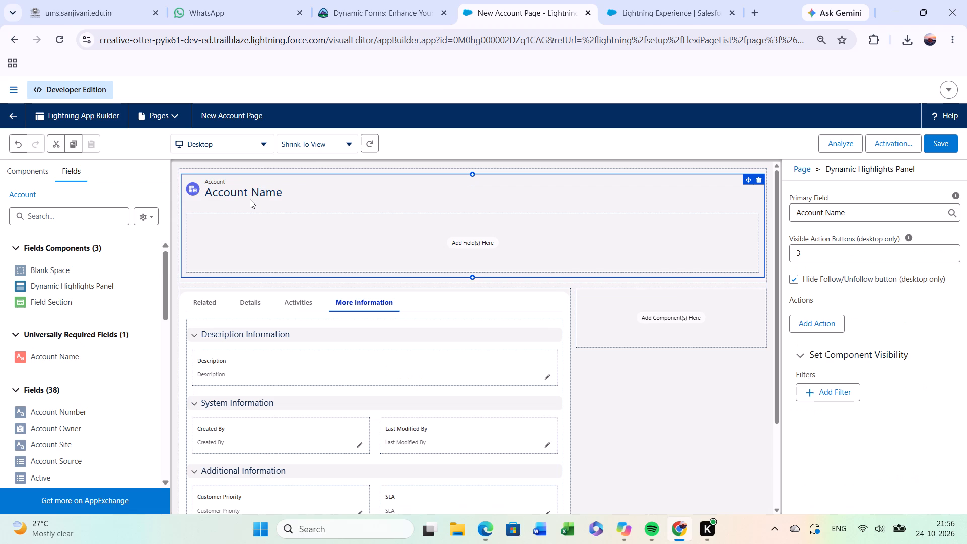
Check the Trailhead challenge's field list, and add the Type and Industry fields to the Dynamic Highlights Panel in that order.
{"action": "left_click", "coordinate": [366, 2]}
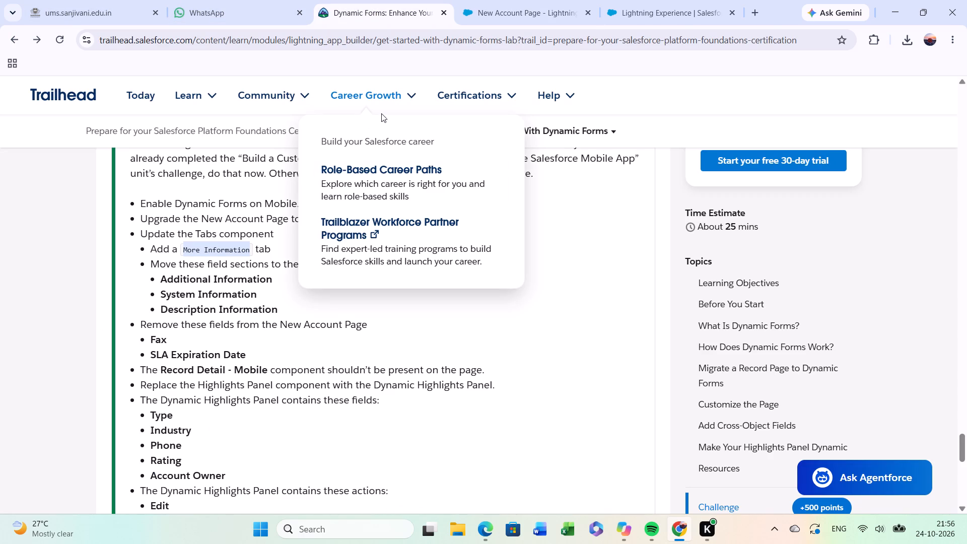
{"action": "left_click", "coordinate": [521, 8]}
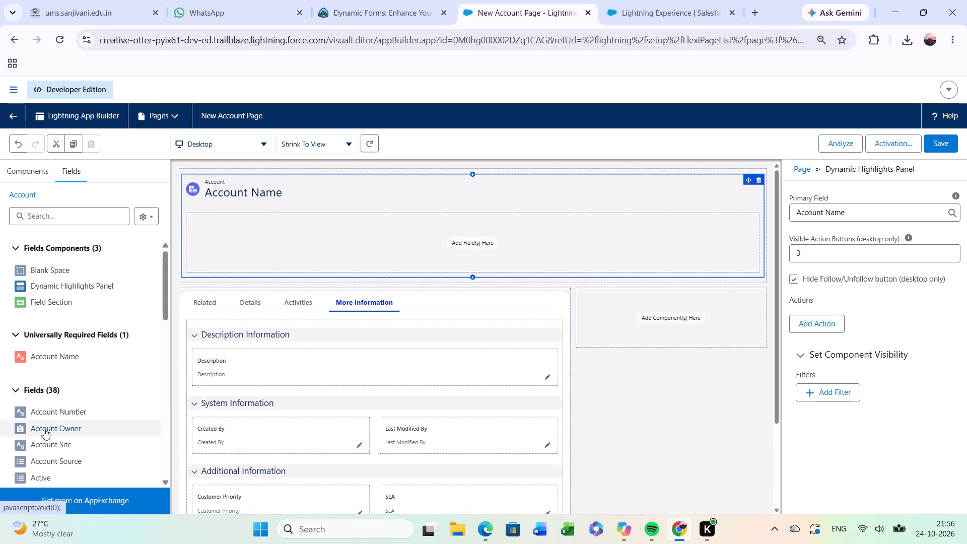
{"action": "scroll", "coordinate": [44, 429], "scroll_direction": "down", "scroll_amount": 5}
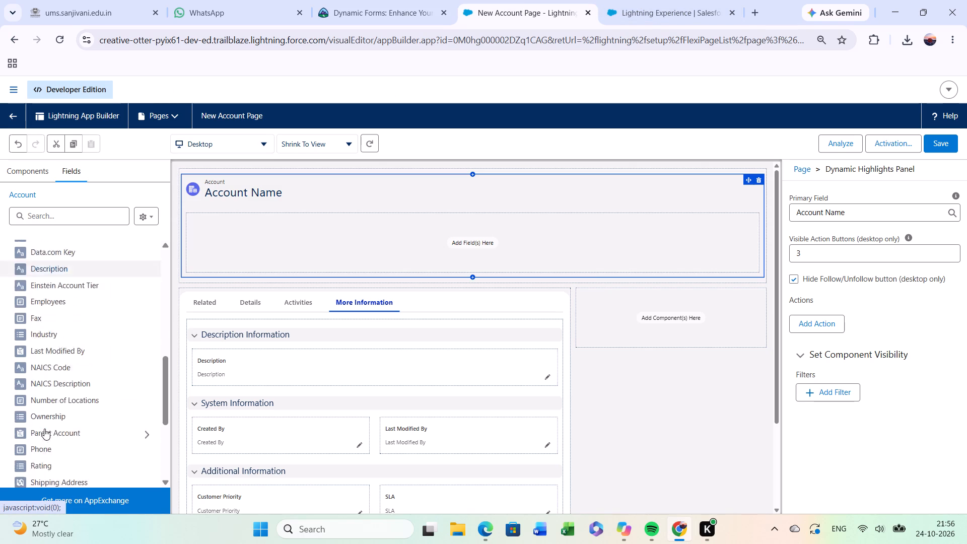
{"action": "scroll", "coordinate": [44, 429], "scroll_direction": "down", "scroll_amount": 4}
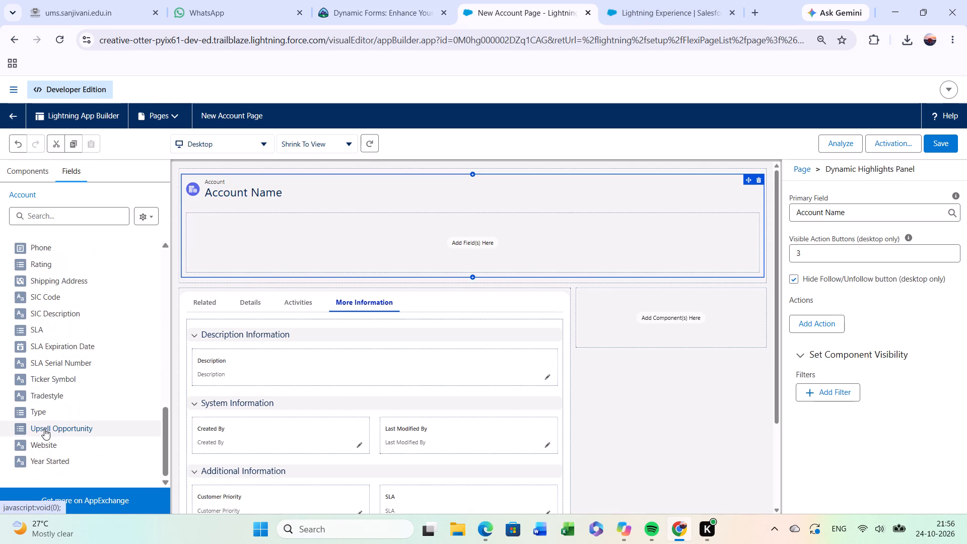
{"action": "left_click_drag", "start_coordinate": [51, 412], "coordinate": [245, 219]}
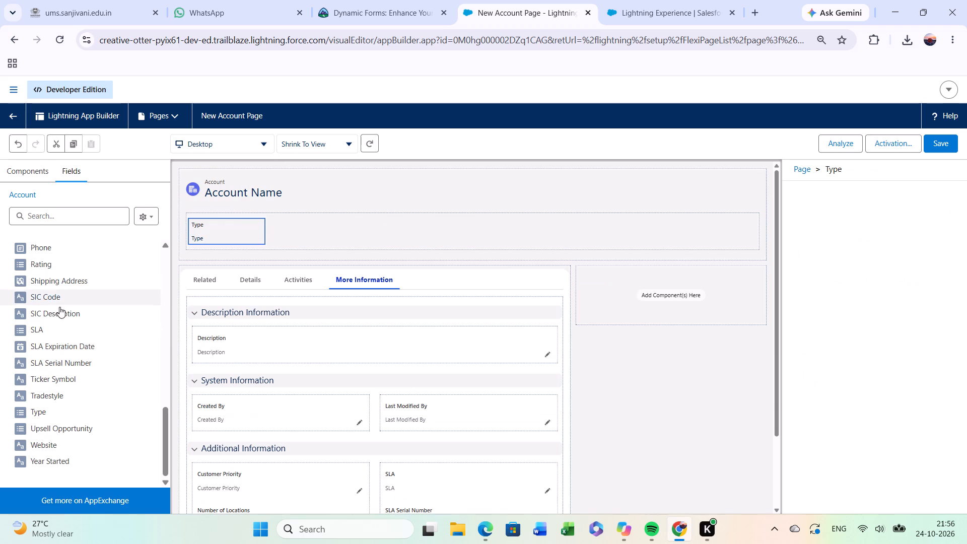
{"action": "scroll", "coordinate": [48, 318], "scroll_direction": "up", "scroll_amount": 2}
{"action": "left_click_drag", "start_coordinate": [48, 318], "coordinate": [284, 203]}
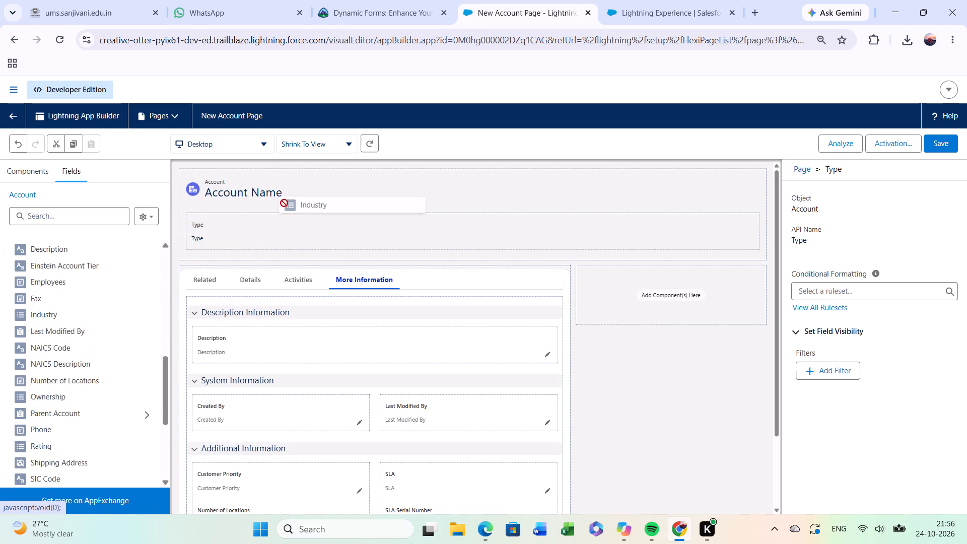
{"action": "left_click_drag", "start_coordinate": [284, 203], "coordinate": [275, 222]}
Add the Phone and Rating fields to the Dynamic Highlights Panel, following the Industry field.
{"action": "scroll", "coordinate": [61, 280], "scroll_direction": "up", "scroll_amount": 2}
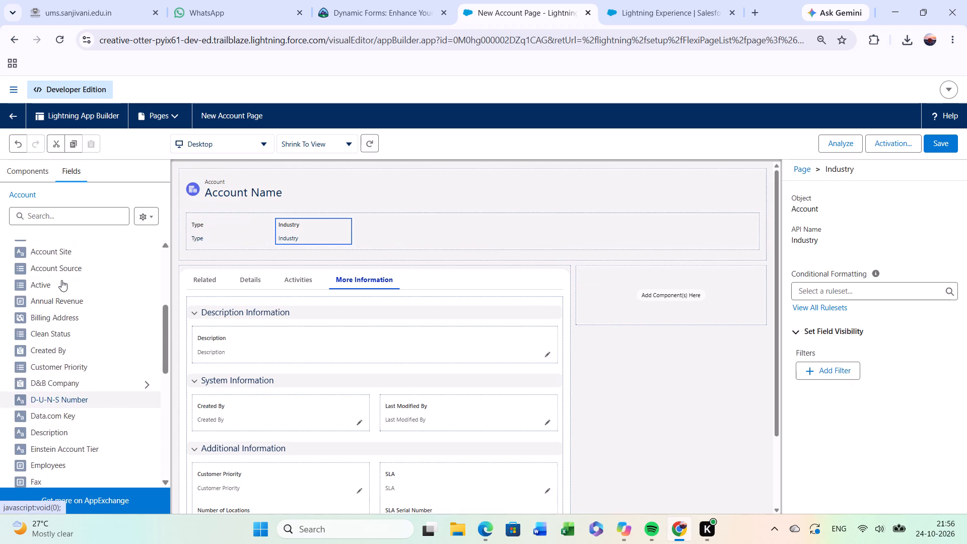
{"action": "scroll", "coordinate": [61, 280], "scroll_direction": "up", "scroll_amount": 3}
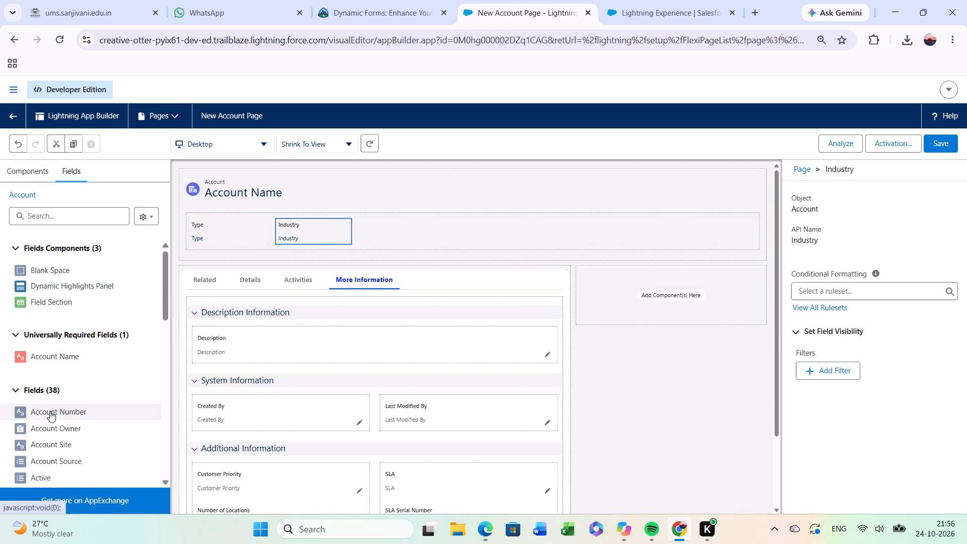
{"action": "scroll", "coordinate": [50, 411], "scroll_direction": "down", "scroll_amount": 5}
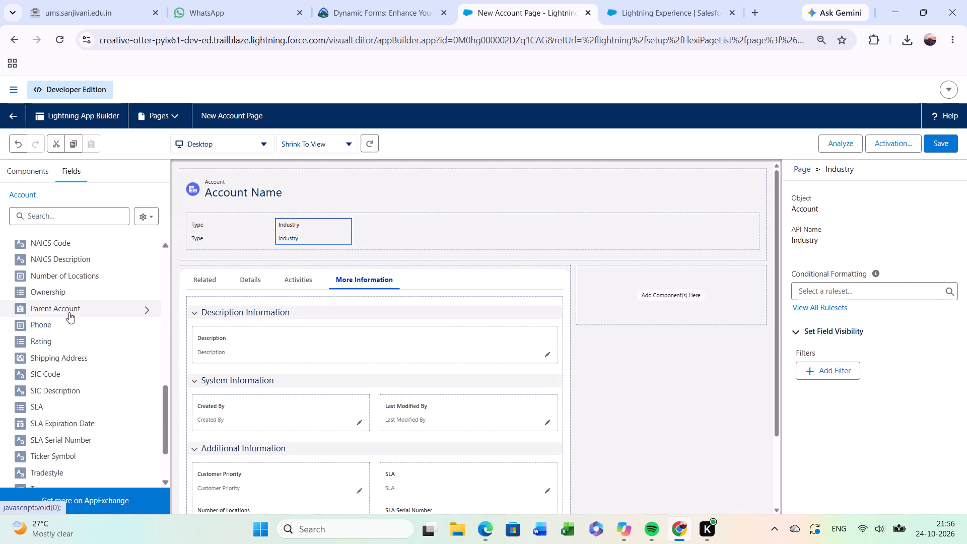
{"action": "left_click_drag", "start_coordinate": [65, 324], "coordinate": [435, 223]}
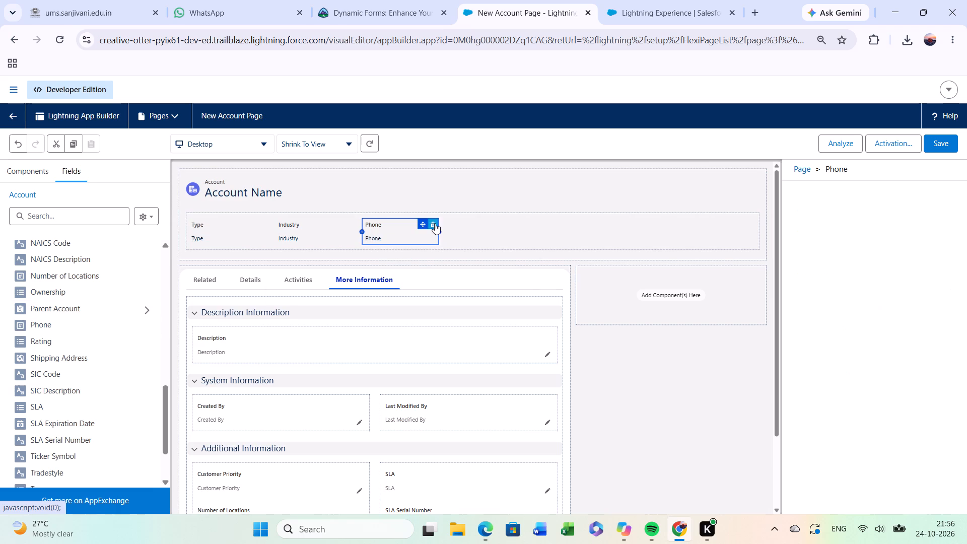
{"action": "left_click_drag", "start_coordinate": [31, 339], "coordinate": [378, 231]}
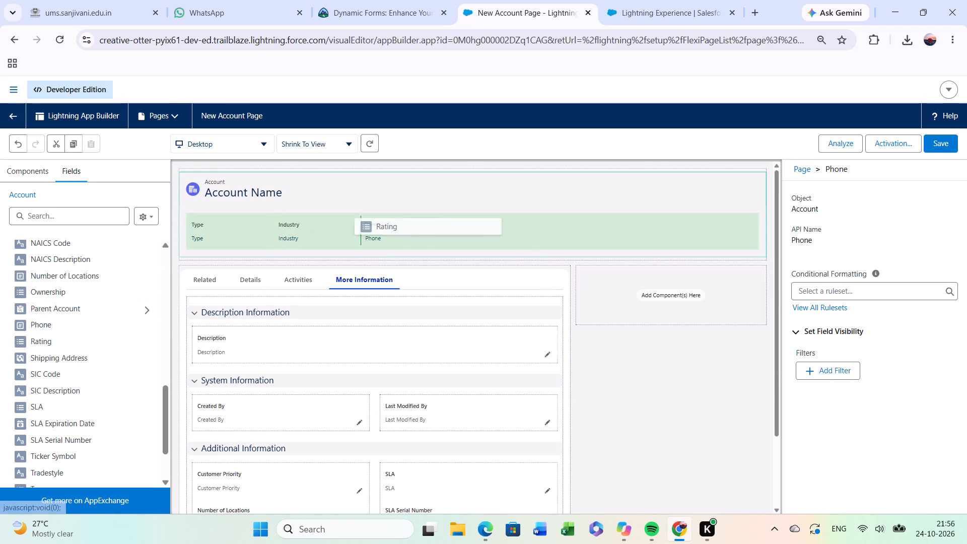
{"action": "left_click_drag", "start_coordinate": [378, 231], "coordinate": [467, 235]}
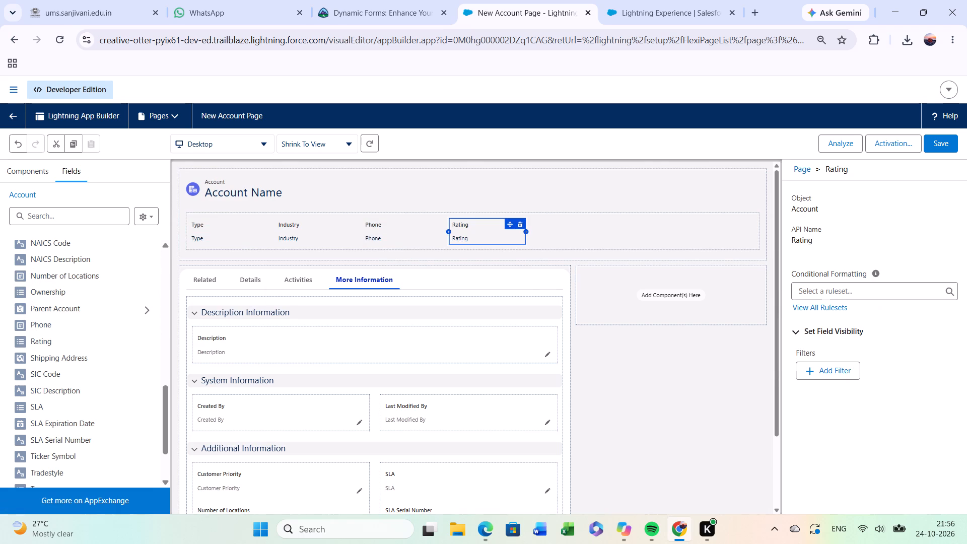
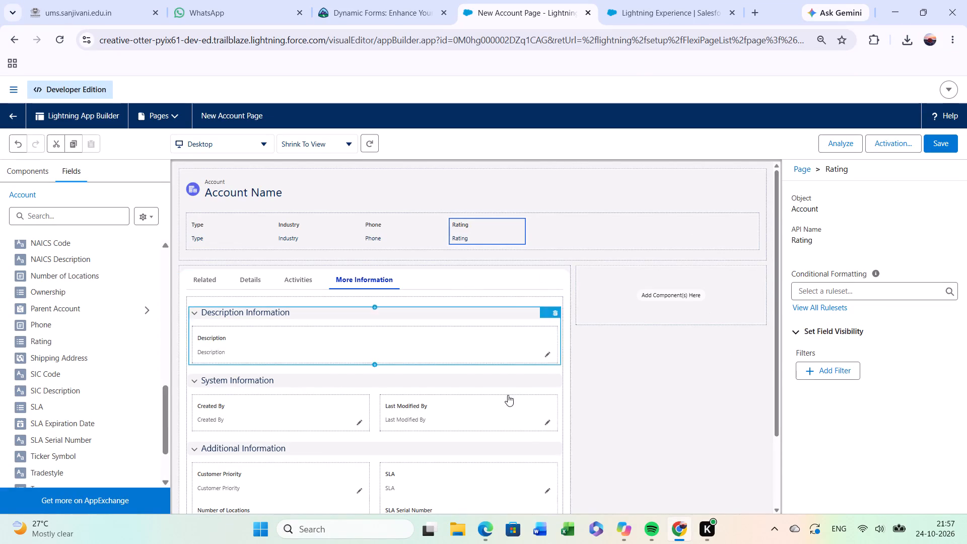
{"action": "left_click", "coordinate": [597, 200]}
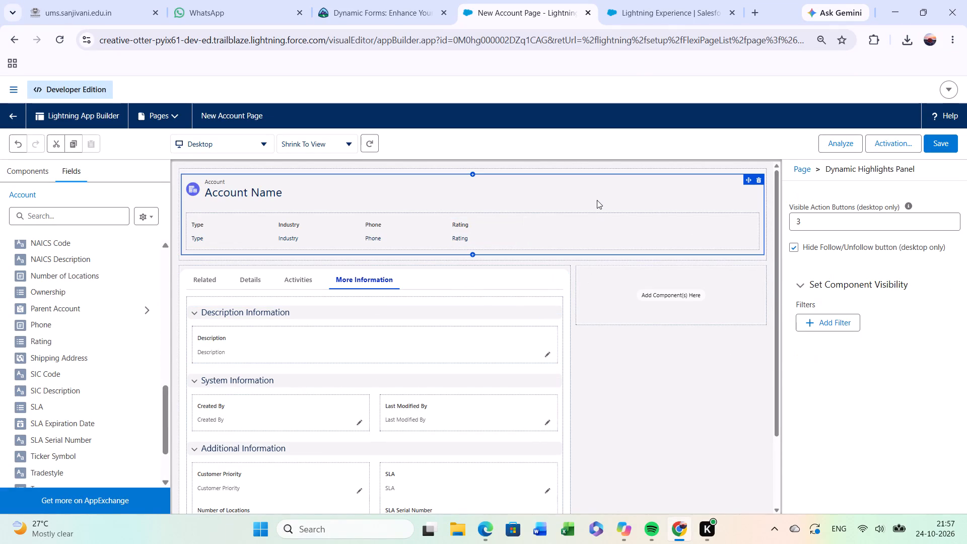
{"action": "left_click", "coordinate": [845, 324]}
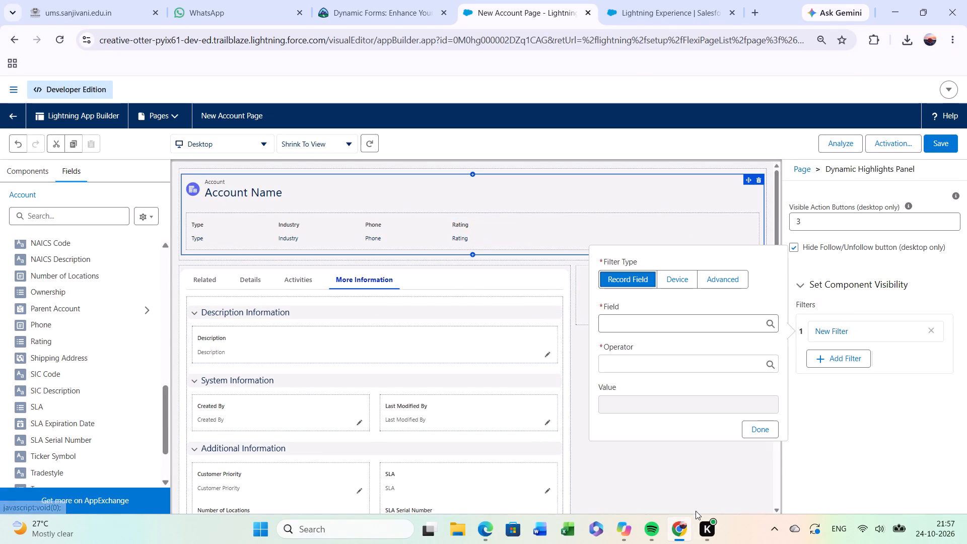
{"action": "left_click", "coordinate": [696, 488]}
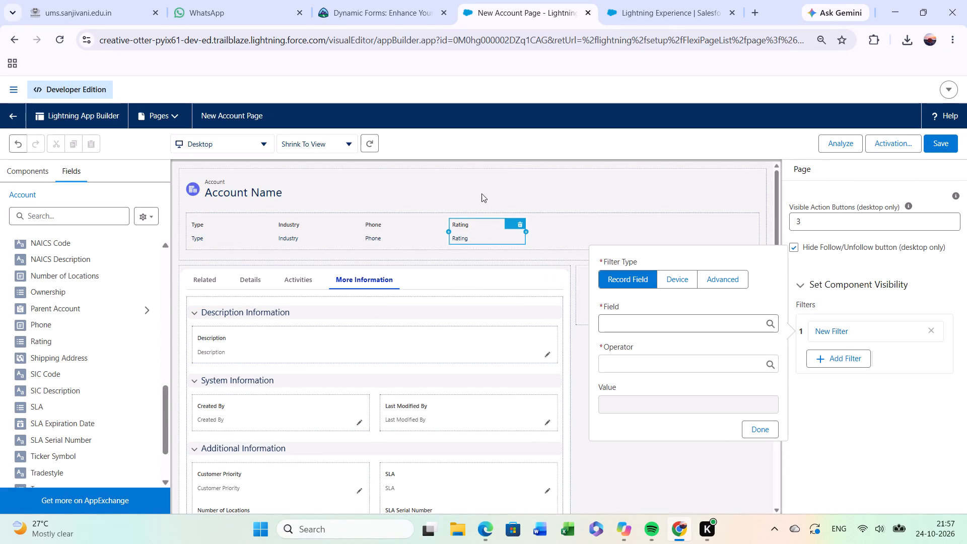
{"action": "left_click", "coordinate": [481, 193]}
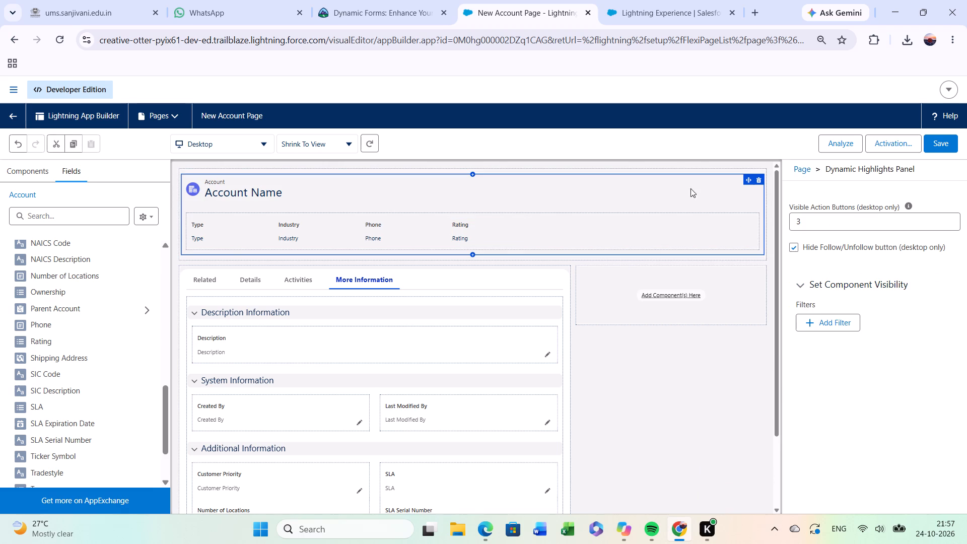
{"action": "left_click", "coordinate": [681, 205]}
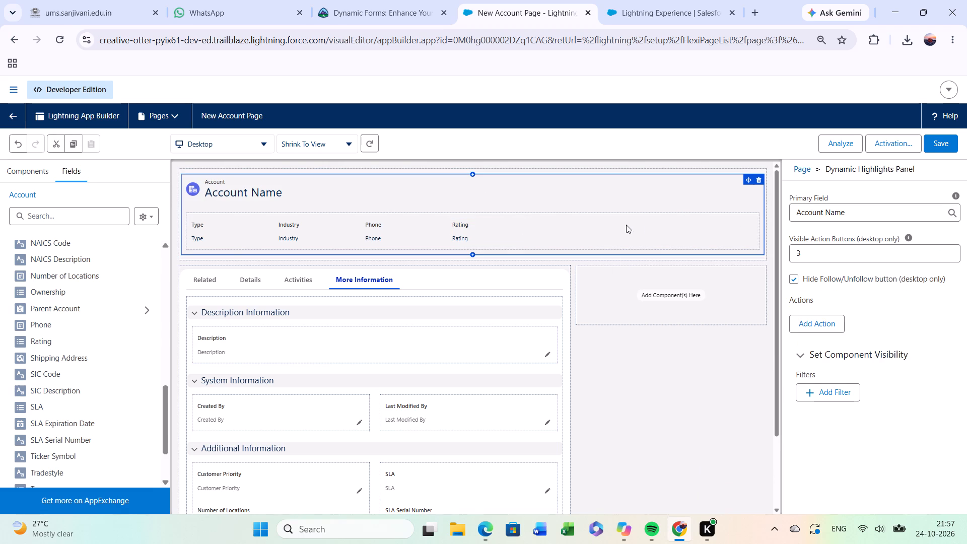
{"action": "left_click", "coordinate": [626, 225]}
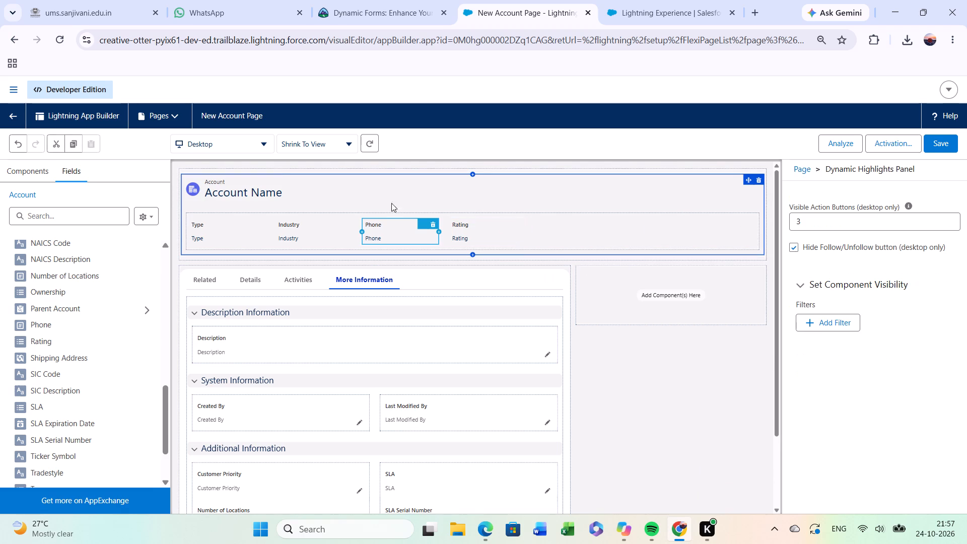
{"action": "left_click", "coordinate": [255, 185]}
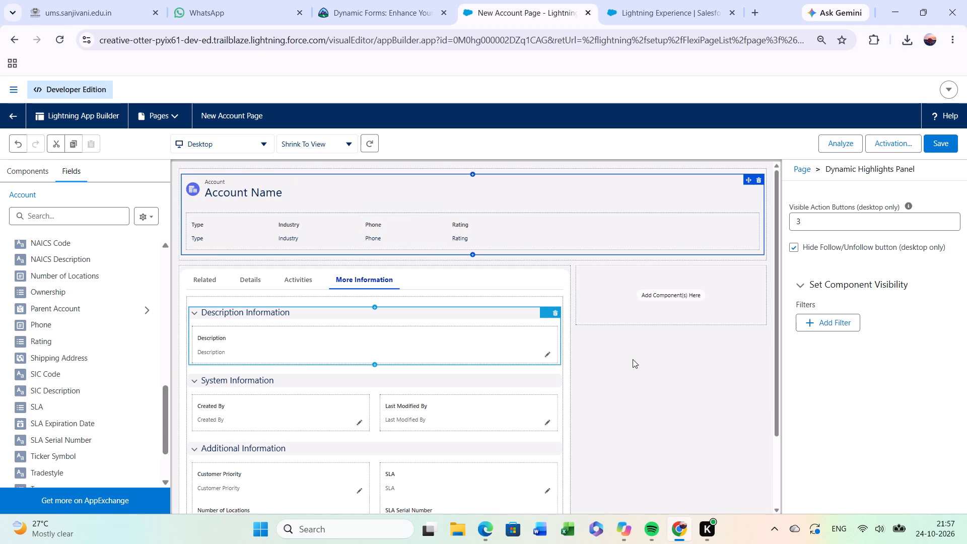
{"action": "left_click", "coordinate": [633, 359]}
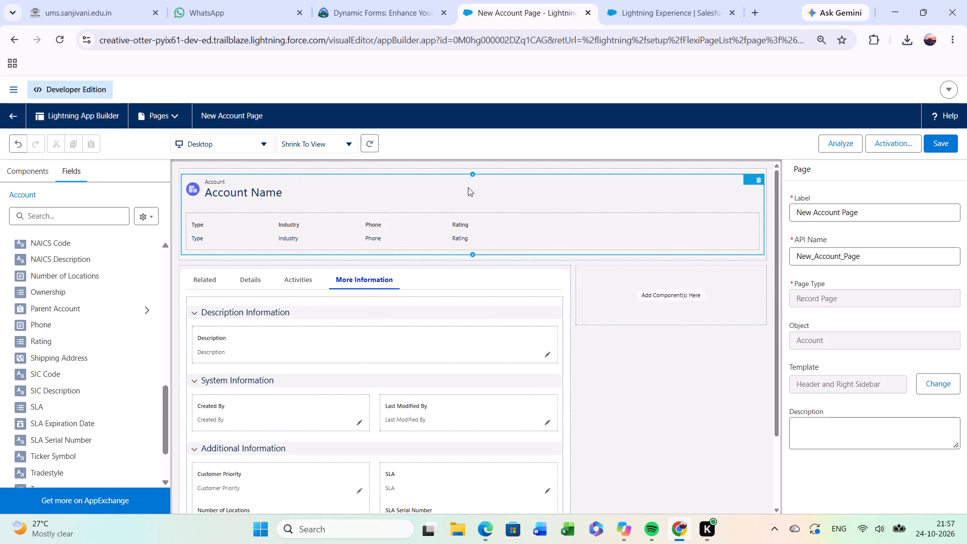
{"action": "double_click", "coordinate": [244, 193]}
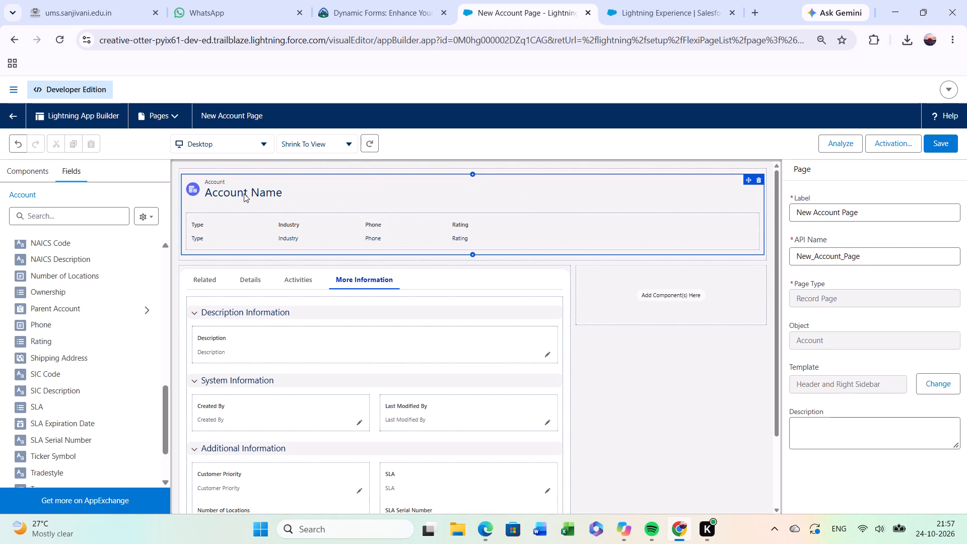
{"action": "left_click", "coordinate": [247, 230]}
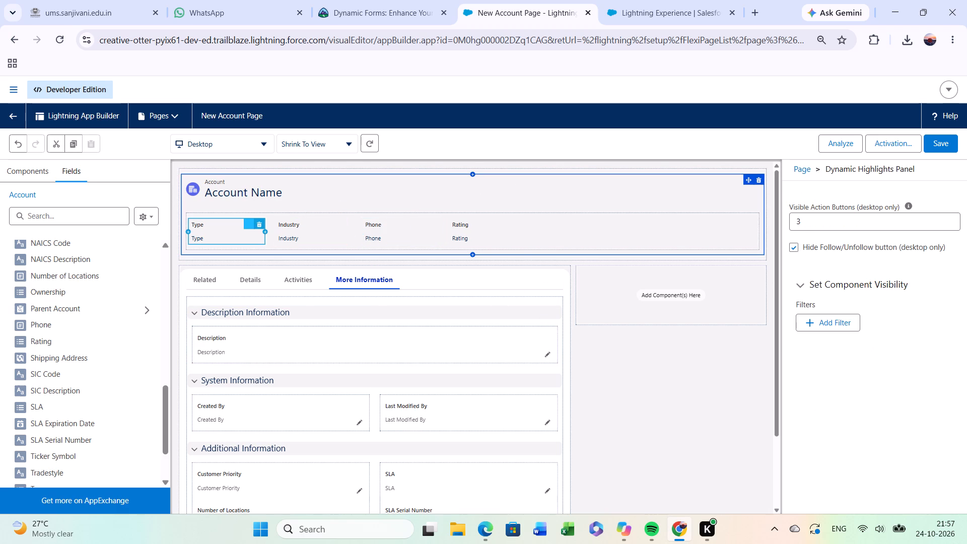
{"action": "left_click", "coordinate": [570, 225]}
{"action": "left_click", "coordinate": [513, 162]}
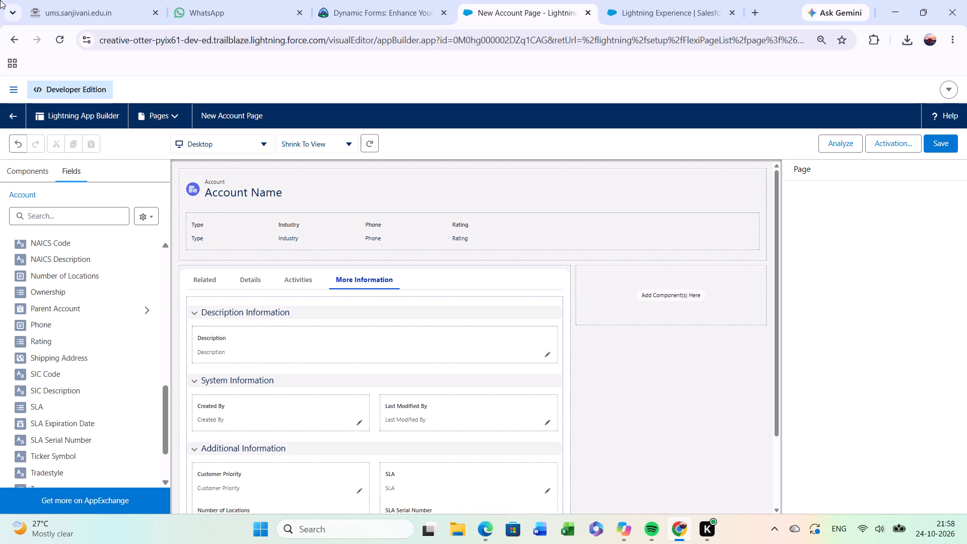
Add the standard Edit action to the Dynamic Highlights Panel.
{"action": "left_click", "coordinate": [328, 179]}
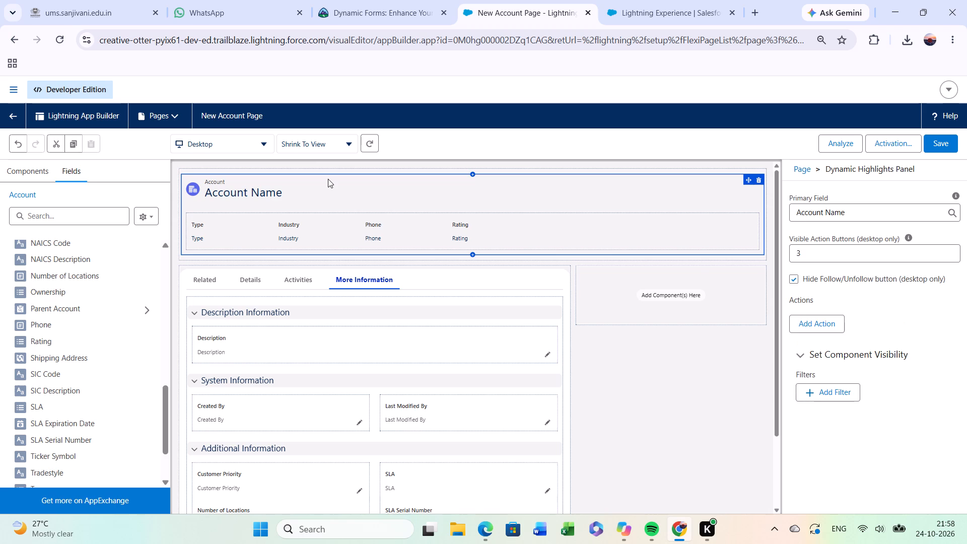
{"action": "left_click", "coordinate": [814, 322]}
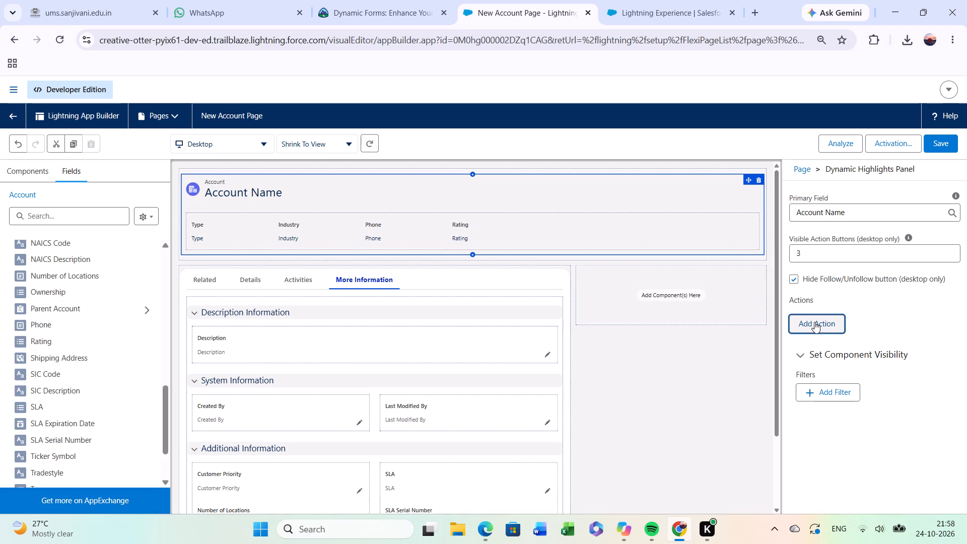
{"action": "type", "text": "edit"}
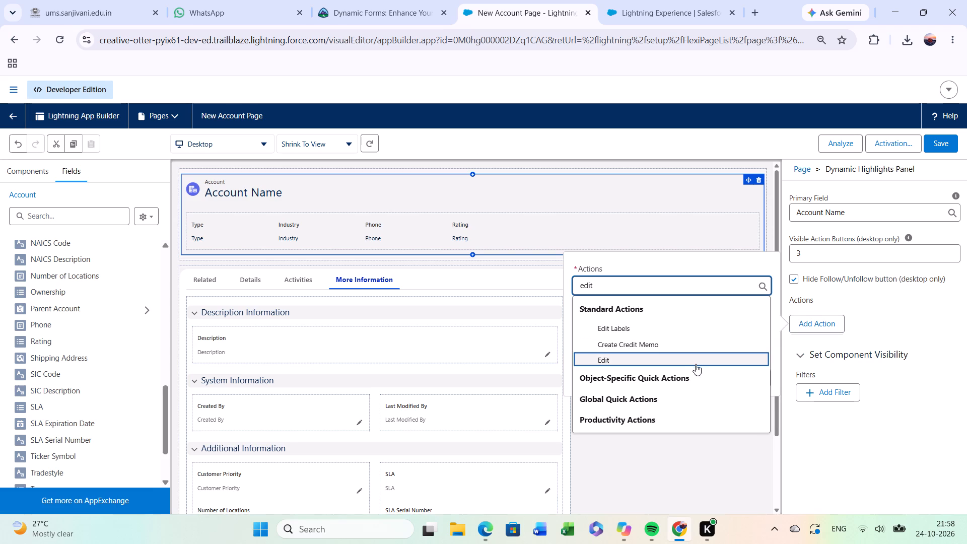
{"action": "left_click", "coordinate": [693, 363]}
{"action": "left_click", "coordinate": [735, 381]}
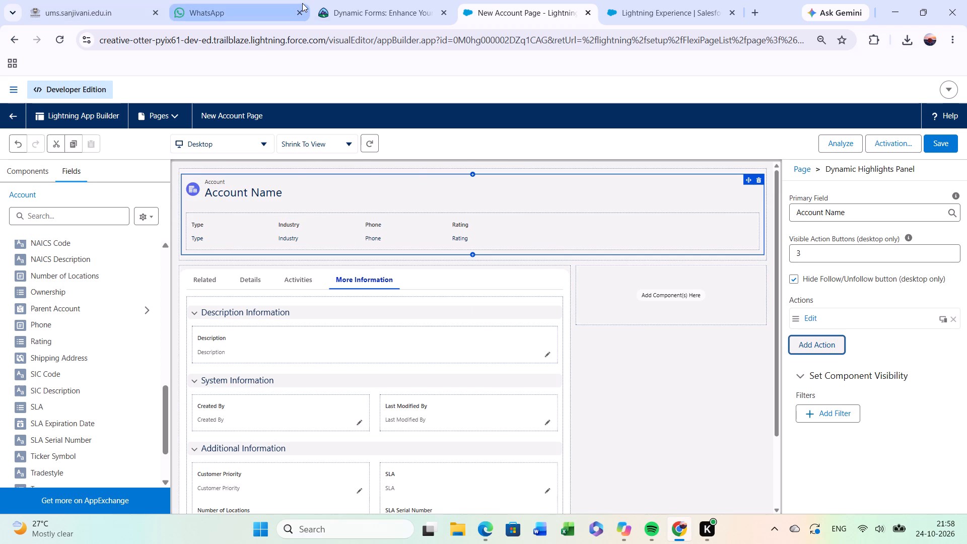
Check the Trailhead challenge's action list, and add the New Case global quick action to the Dynamic Highlights Panel after Edit.
{"action": "left_click", "coordinate": [342, 4]}
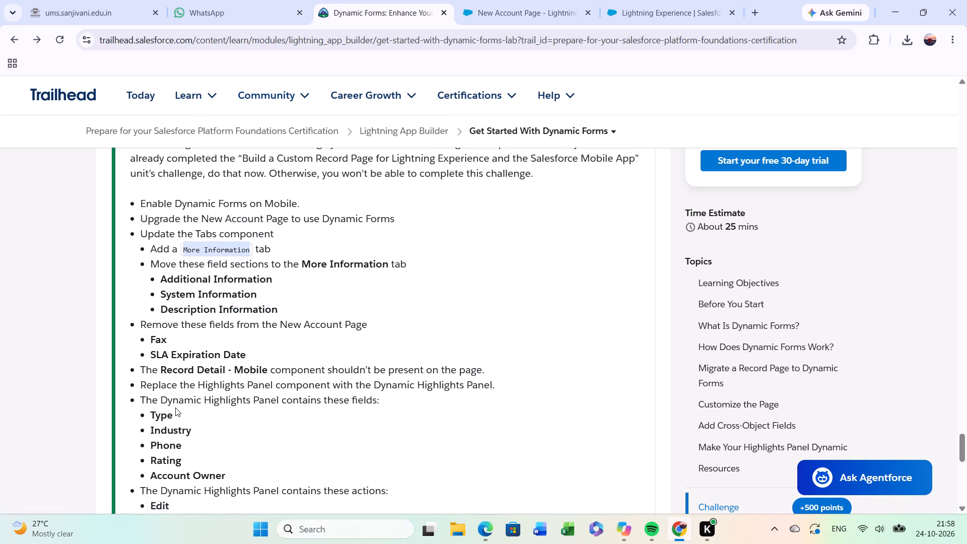
{"action": "left_click", "coordinate": [175, 407]}
{"action": "scroll", "coordinate": [175, 407], "scroll_direction": "down", "scroll_amount": 1}
{"action": "left_click_drag", "start_coordinate": [149, 395], "coordinate": [210, 387]}
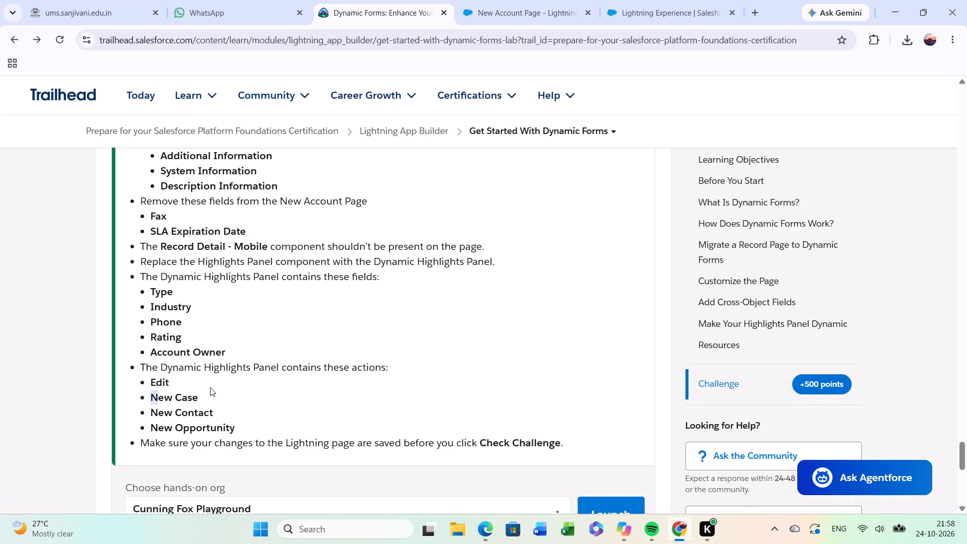
{"action": "left_click_drag", "start_coordinate": [210, 387], "coordinate": [216, 399]}
{"action": "key", "text": "ctrl+c"}
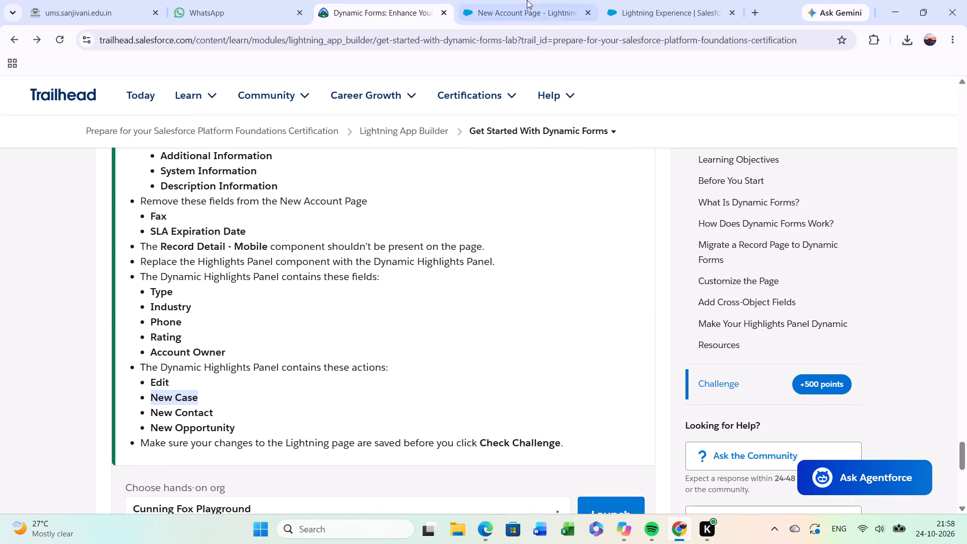
{"action": "left_click", "coordinate": [527, 0]}
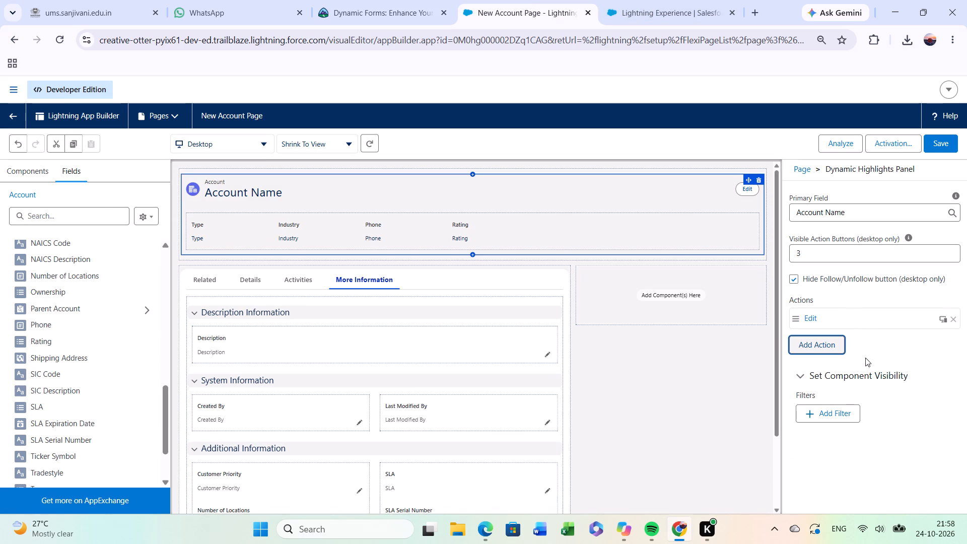
{"action": "left_click", "coordinate": [822, 353]}
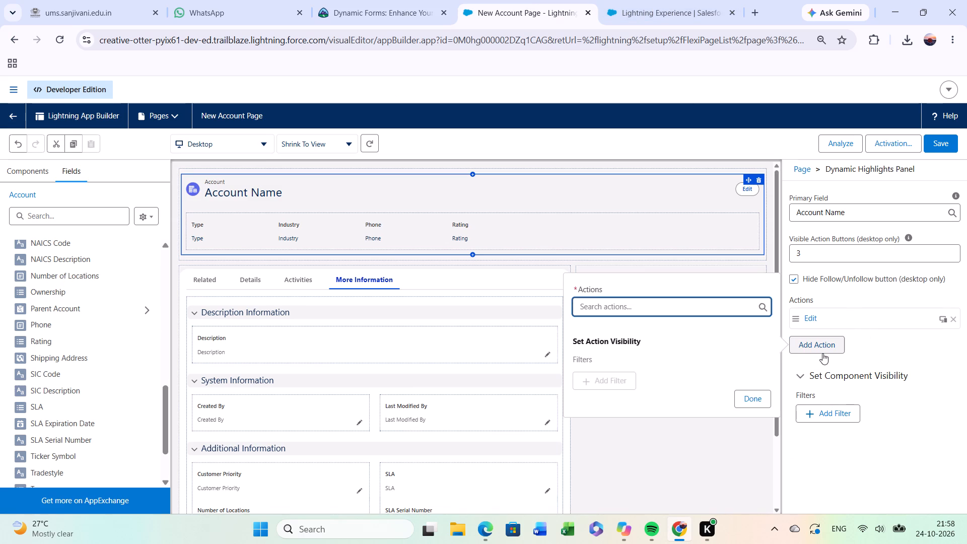
{"action": "key", "text": "ctrl+v"}
{"action": "key", "text": "BackSpace"}
{"action": "left_click", "coordinate": [758, 396]}
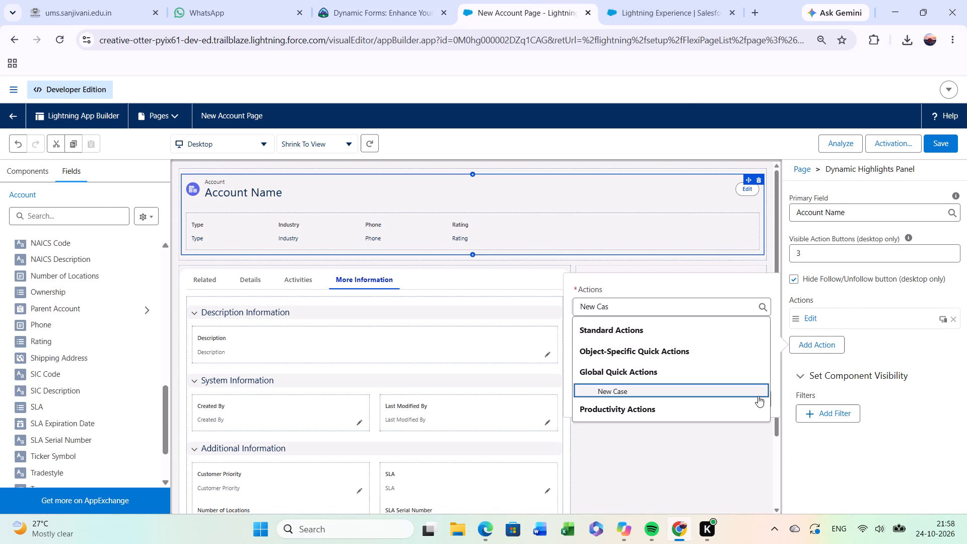
{"action": "left_click", "coordinate": [750, 406]}
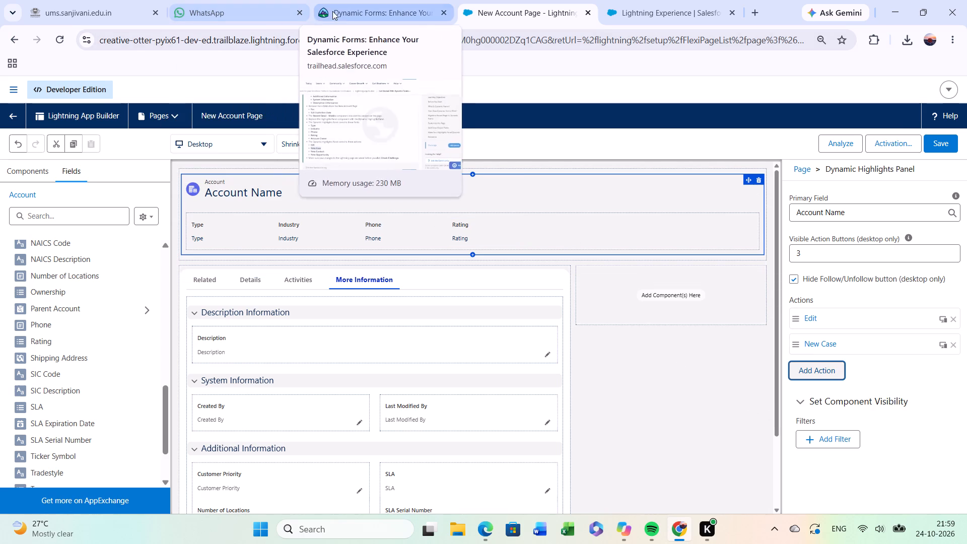
Copy the New Contact action name from the Trailhead challenge, and add that global quick action to the Dynamic Highlights Panel after New Case.
{"action": "left_click", "coordinate": [346, 10]}
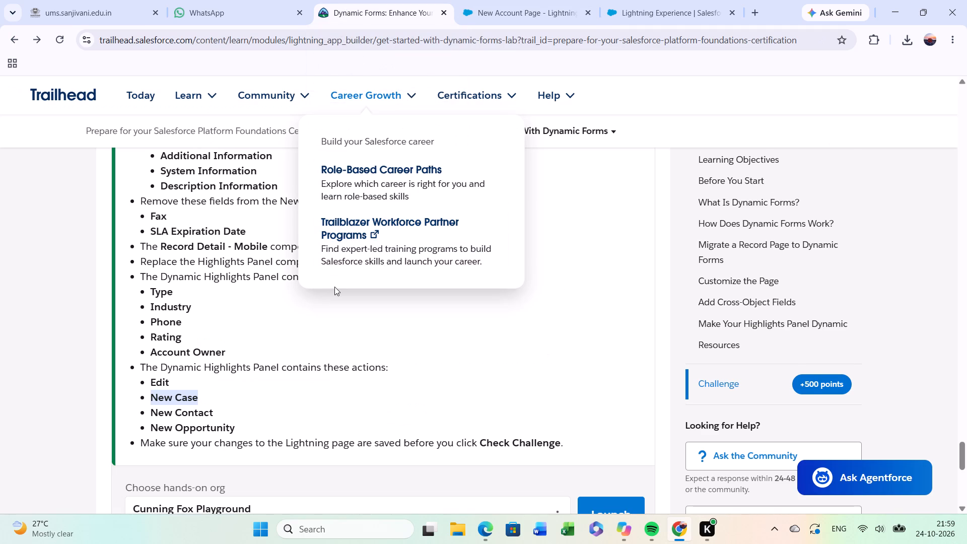
{"action": "scroll", "coordinate": [334, 287], "scroll_direction": "down", "scroll_amount": 1}
{"action": "left_click_drag", "start_coordinate": [149, 315], "coordinate": [225, 309]}
{"action": "key", "text": "ctrl+c"}
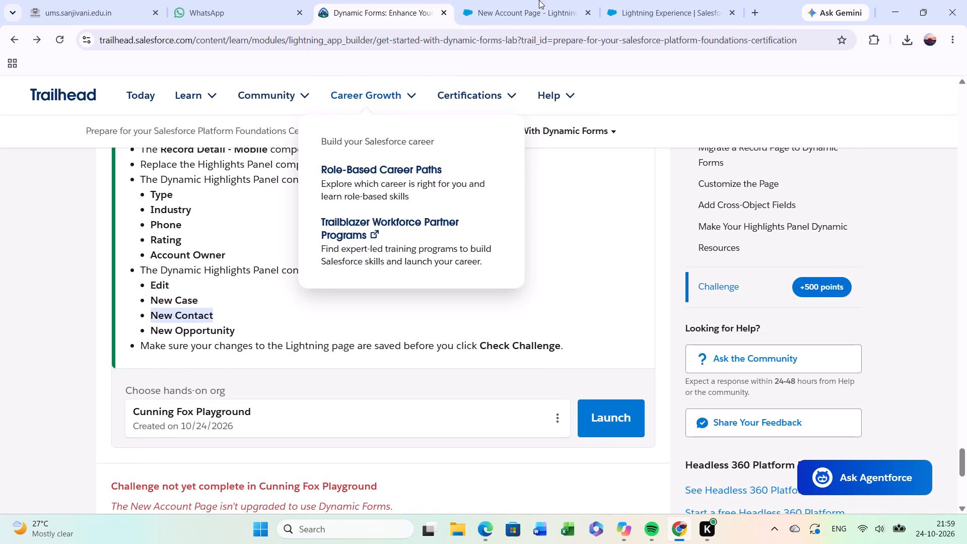
{"action": "left_click", "coordinate": [649, 0]}
{"action": "left_click", "coordinate": [549, 0]}
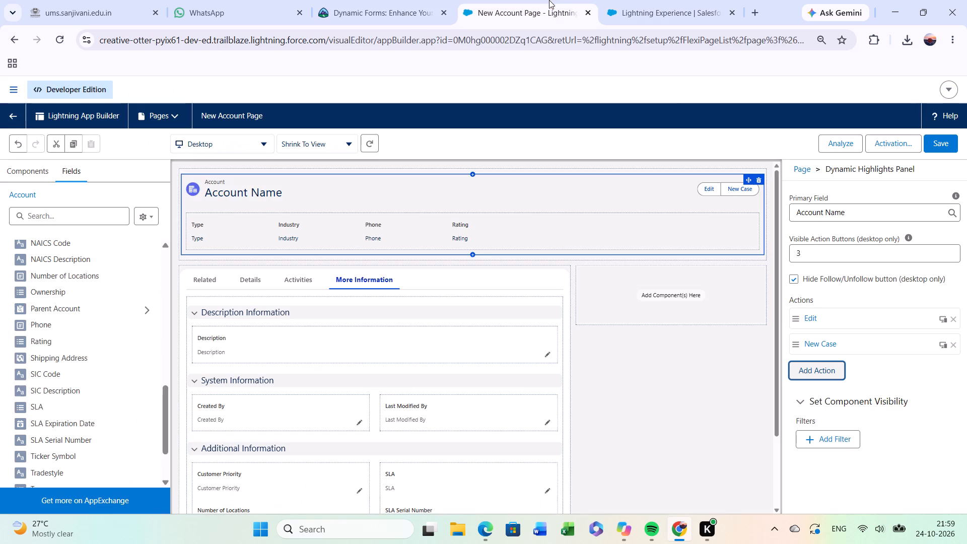
{"action": "left_click", "coordinate": [824, 367]}
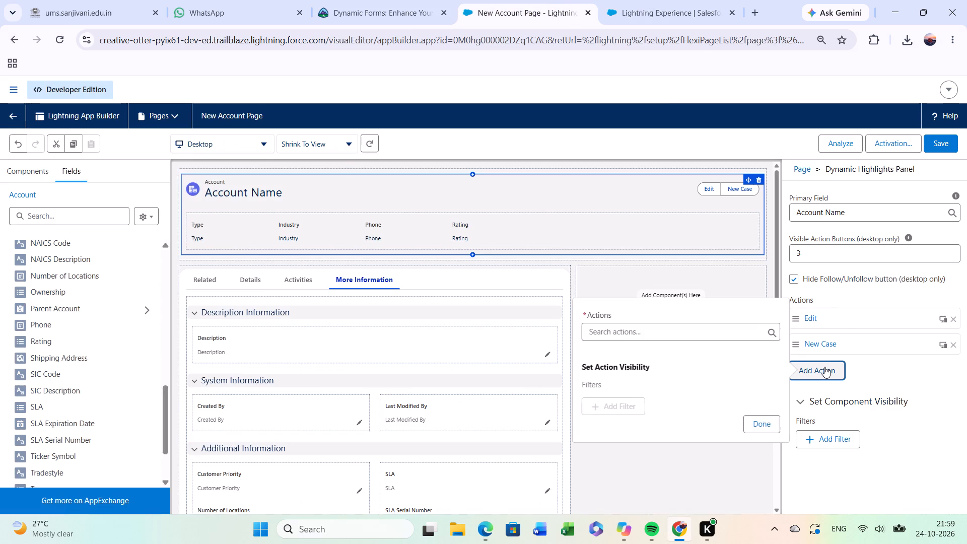
{"action": "key", "text": "ctrl+v"}
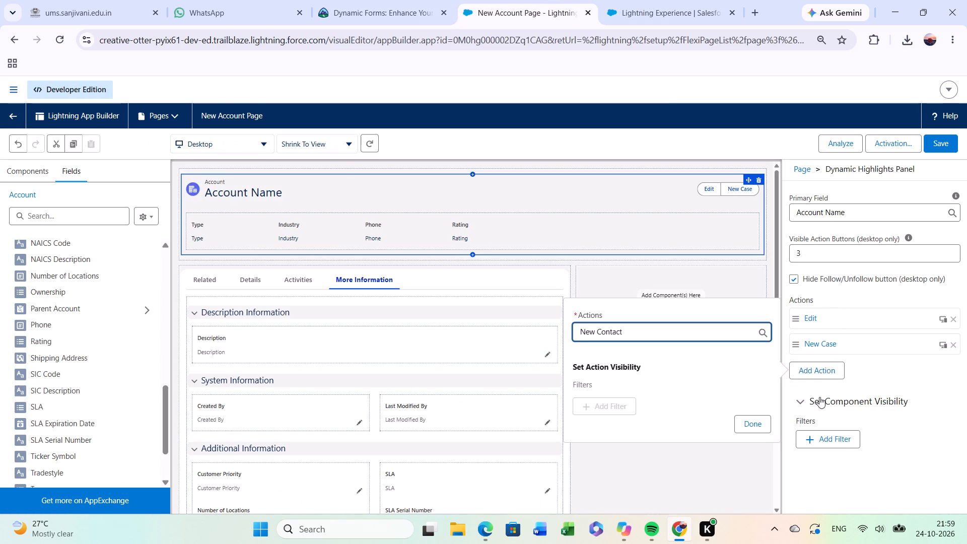
{"action": "left_click", "coordinate": [764, 425]}
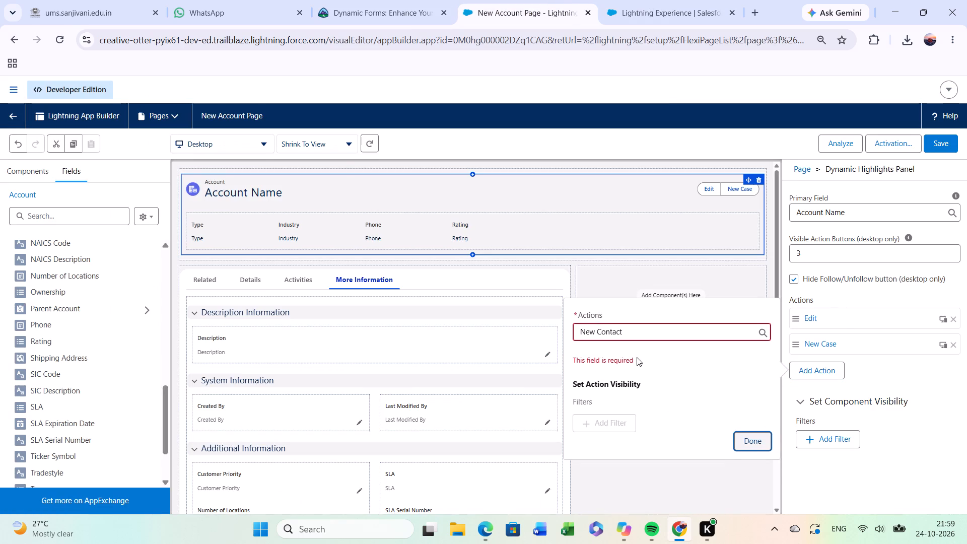
{"action": "left_click", "coordinate": [657, 332]}
{"action": "key", "text": "BackSpace"}
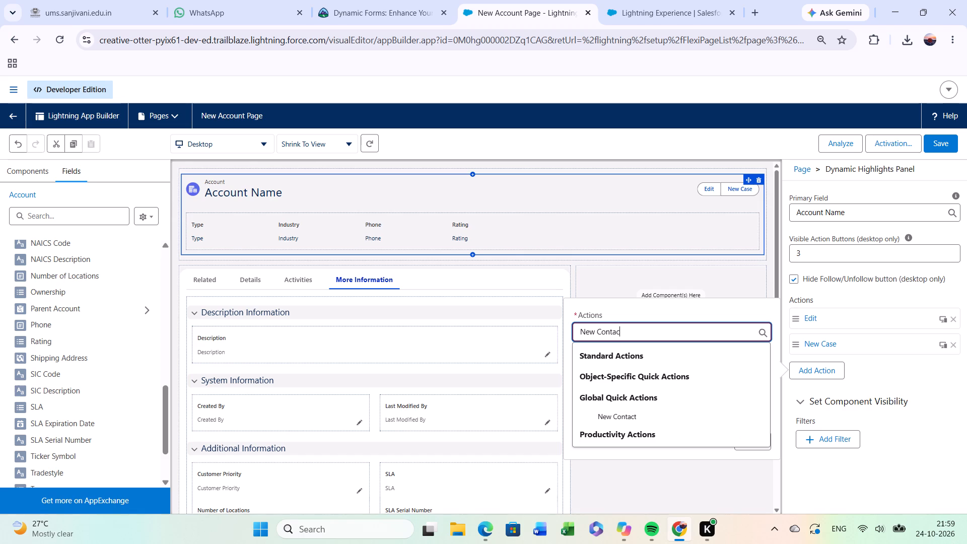
{"action": "left_click", "coordinate": [616, 413]}
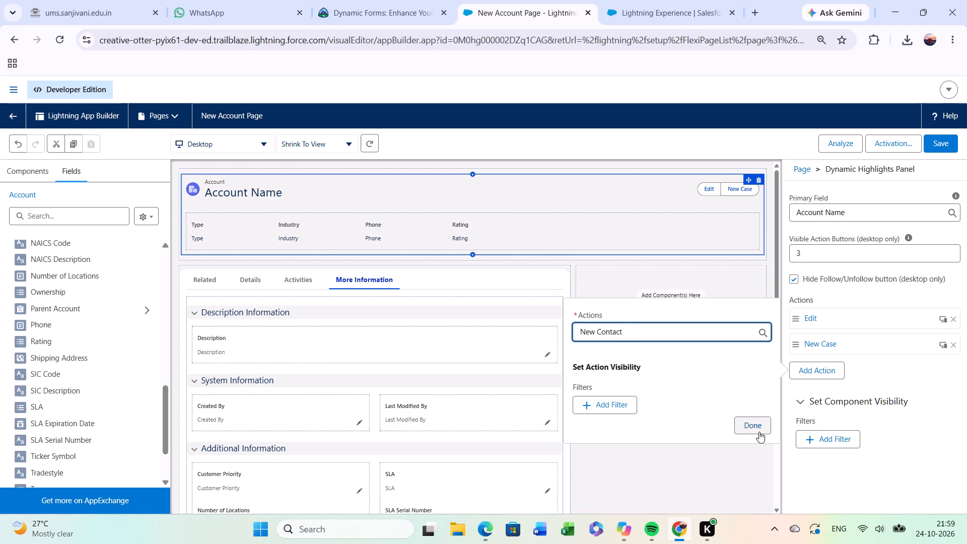
{"action": "left_click", "coordinate": [759, 432]}
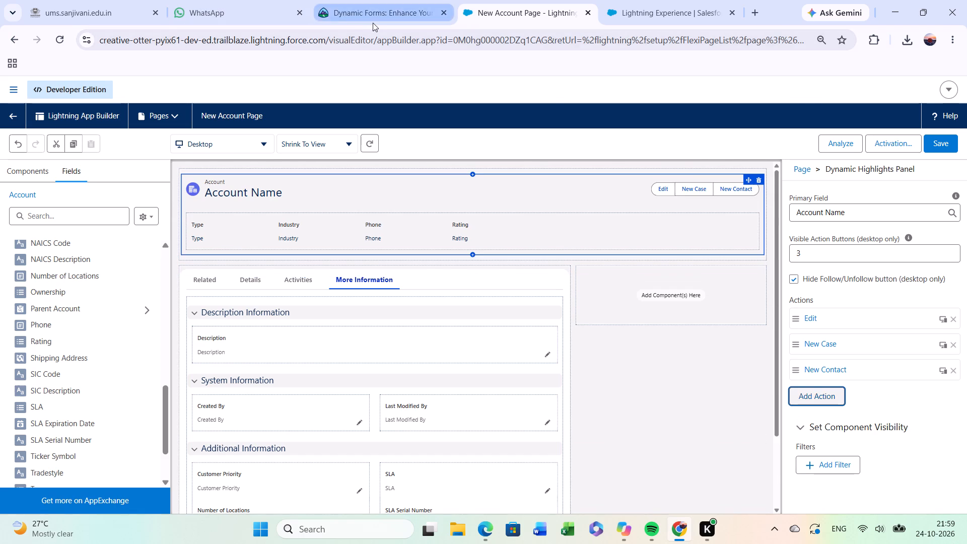
Copy the New Opportunity action name from the Trailhead challenge, and add that action to the Dynamic Highlights Panel after New Contact.
{"action": "left_click", "coordinate": [373, 23]}
{"action": "left_click_drag", "start_coordinate": [153, 327], "coordinate": [227, 320]}
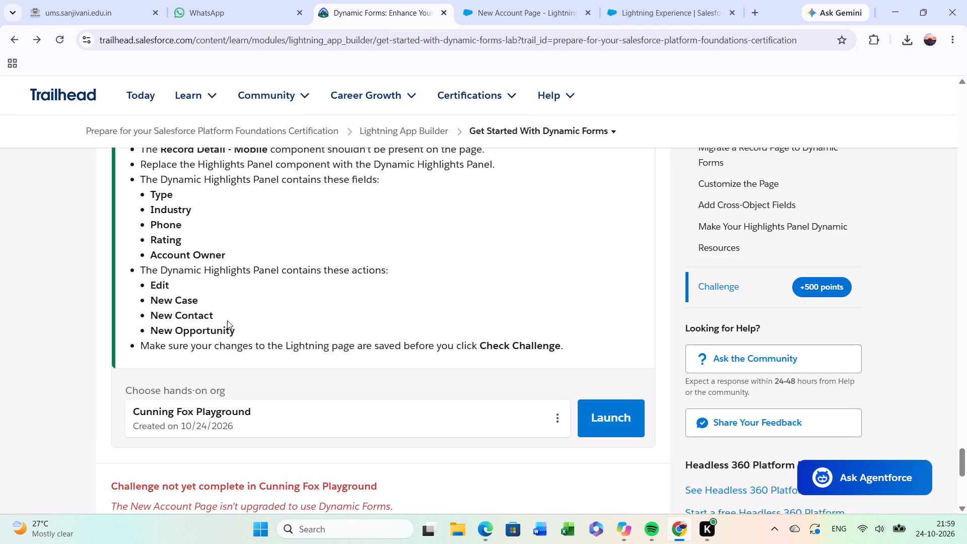
{"action": "left_click_drag", "start_coordinate": [227, 320], "coordinate": [241, 325]}
{"action": "key", "text": "ctrl+c"}
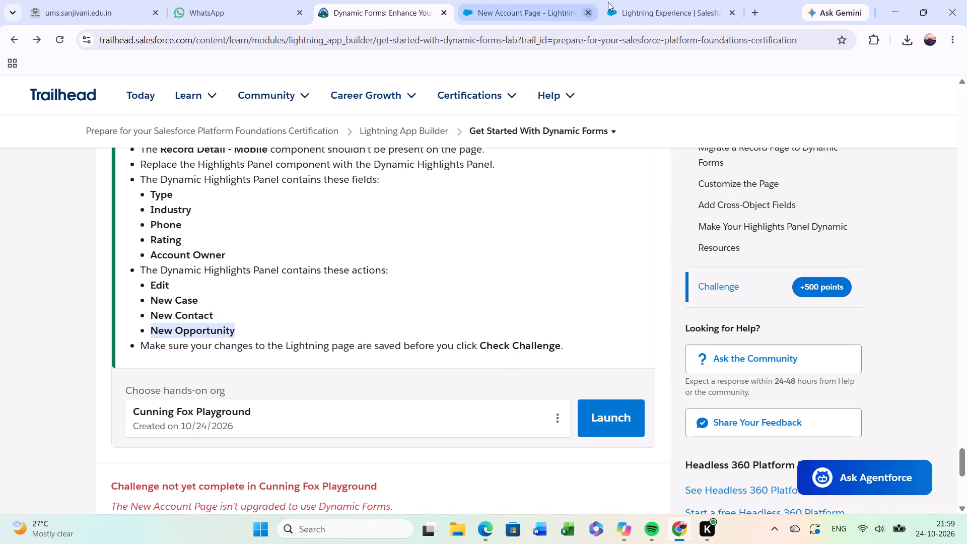
{"action": "left_click", "coordinate": [632, 0]}
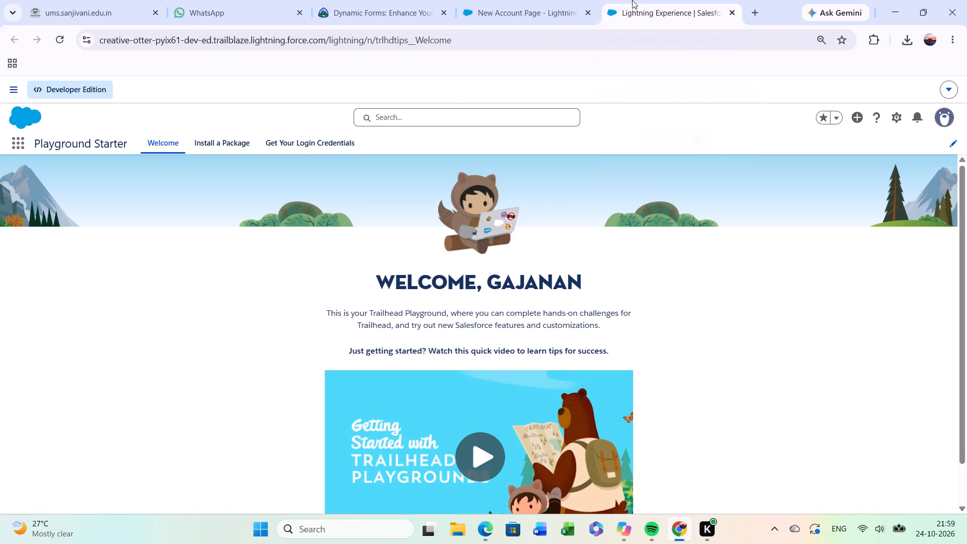
{"action": "left_click", "coordinate": [530, 0]}
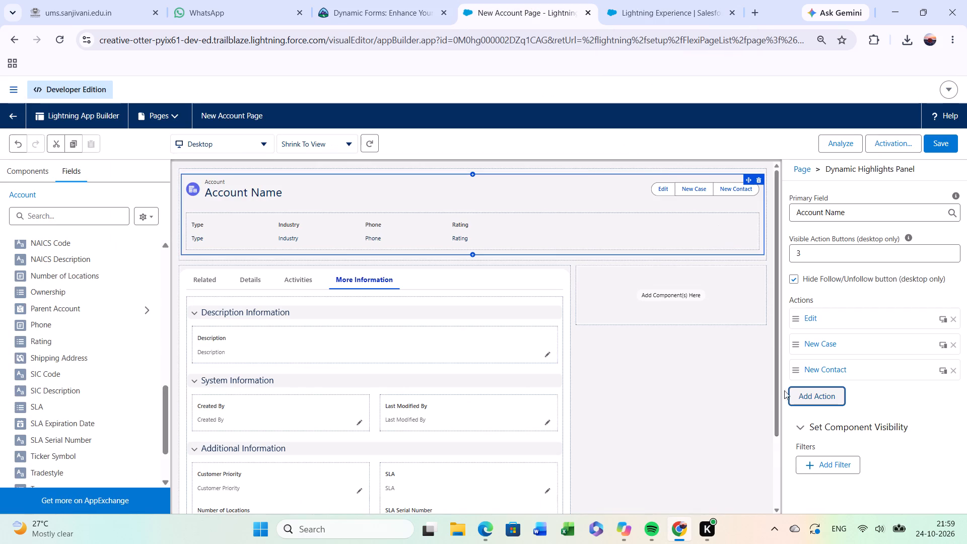
{"action": "left_click", "coordinate": [797, 394]}
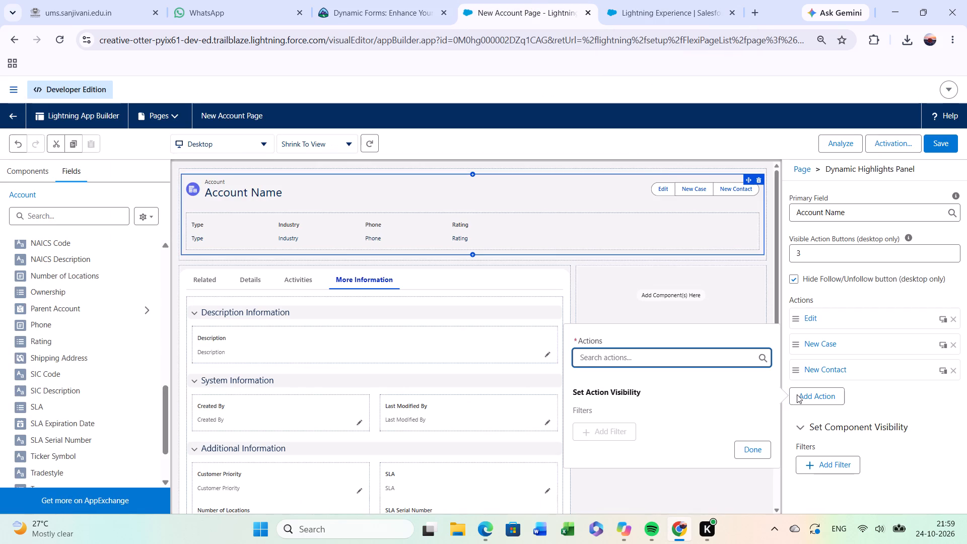
{"action": "key", "text": "ctrl+v"}
{"action": "key", "text": "BackSpace"}
{"action": "left_click", "coordinate": [619, 438]}
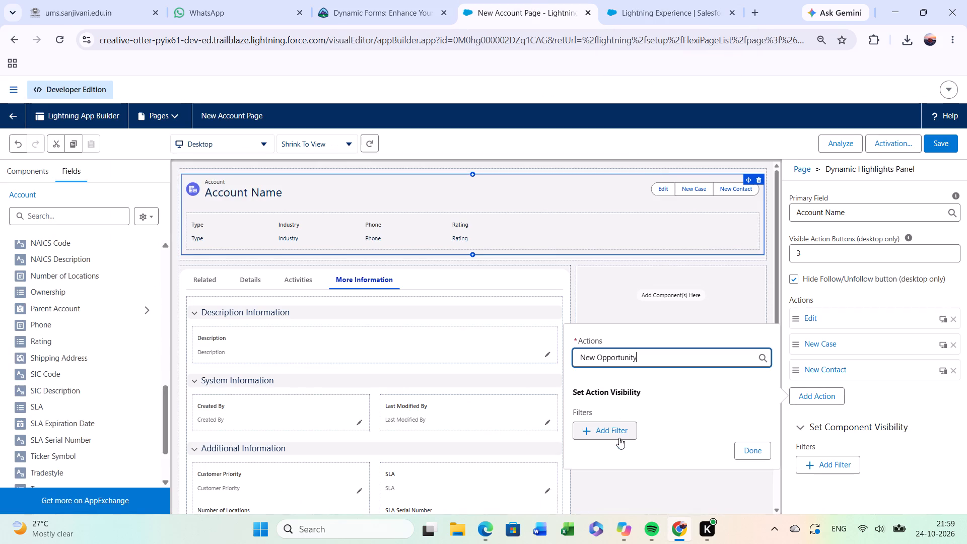
{"action": "left_click", "coordinate": [759, 452]}
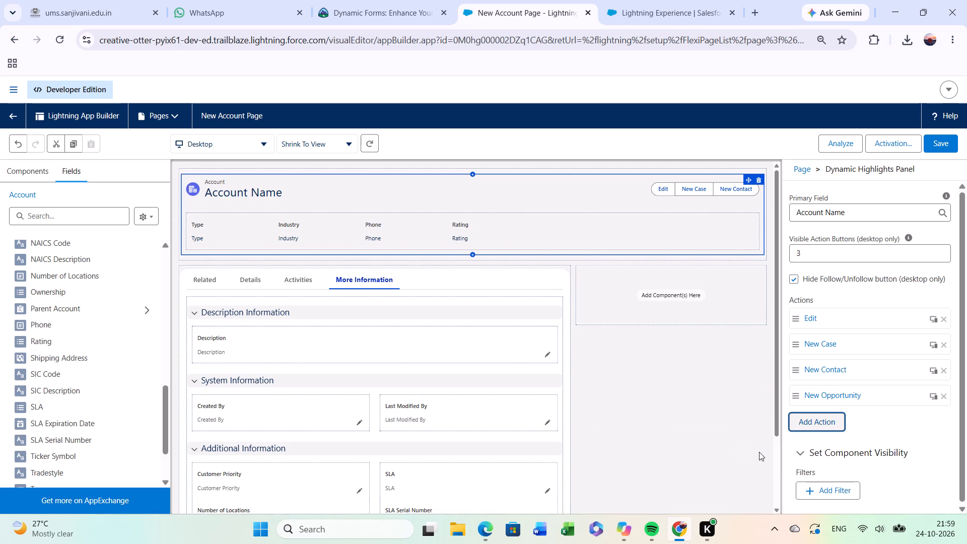
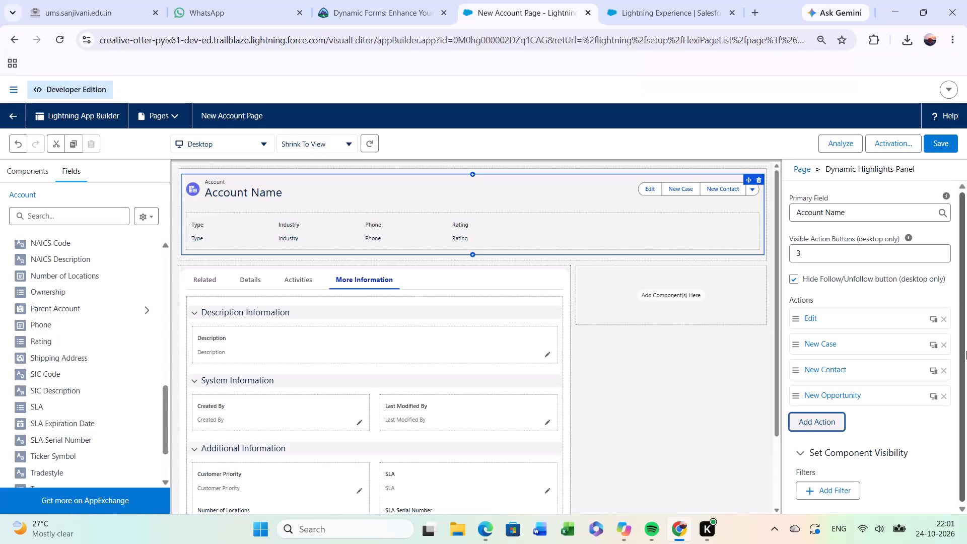
Save the New Account Page in Lightning App Builder, accepting the save with both Record Detail and Field Section components.
{"action": "left_click", "coordinate": [939, 146]}
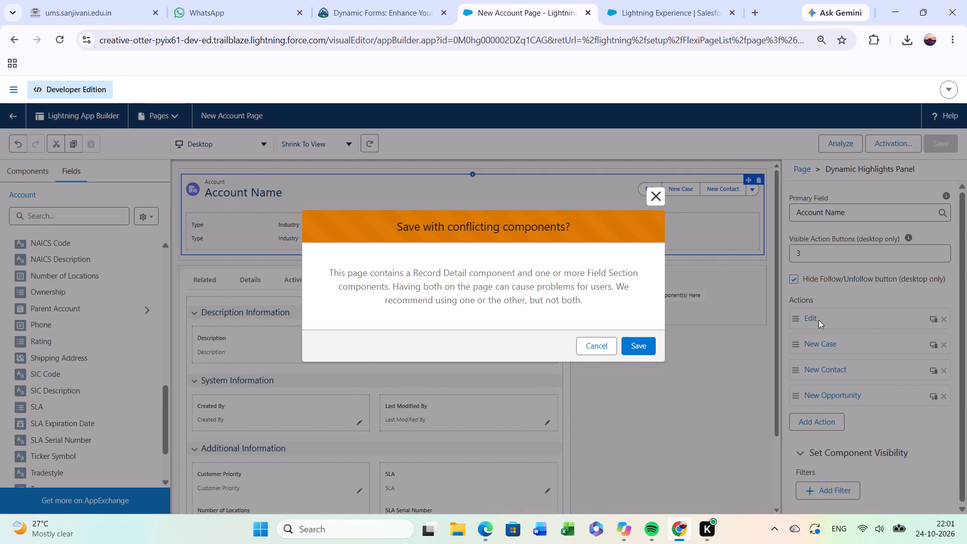
{"action": "left_click", "coordinate": [645, 346]}
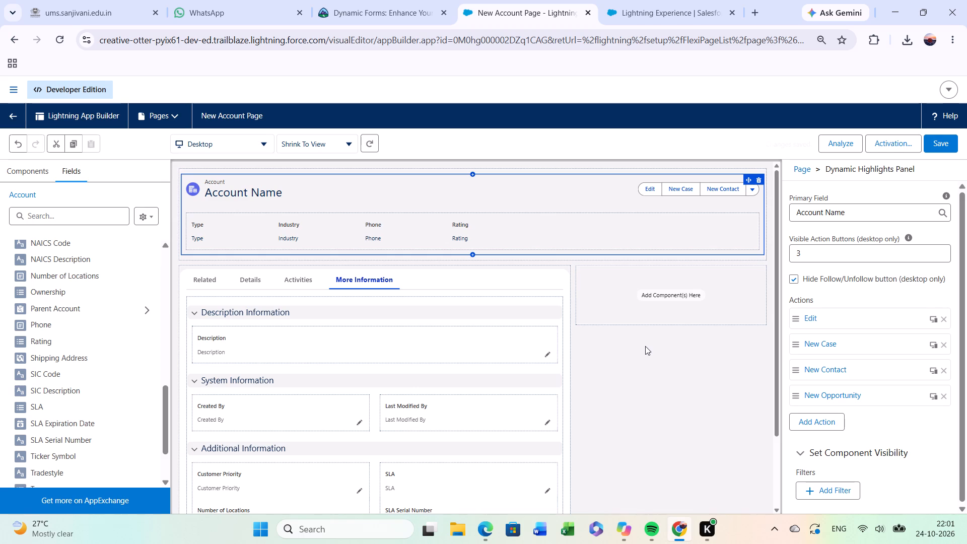
Switch to the Trailhead Dynamic Forms unit and submit the 500-point challenge for checking against Cunning Fox Playground.
{"action": "left_click", "coordinate": [334, 1]}
{"action": "scroll", "coordinate": [433, 427], "scroll_direction": "down", "scroll_amount": 1}
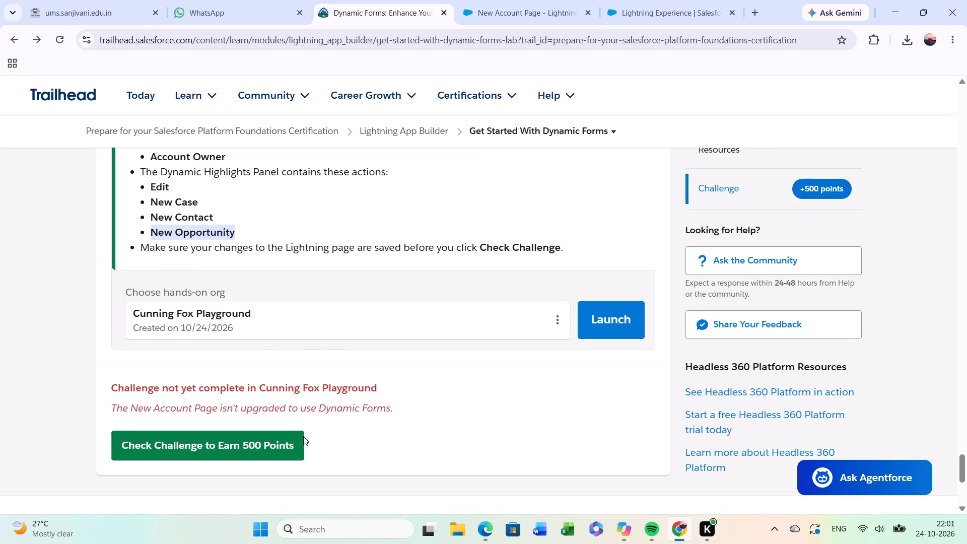
{"action": "left_click", "coordinate": [256, 435]}
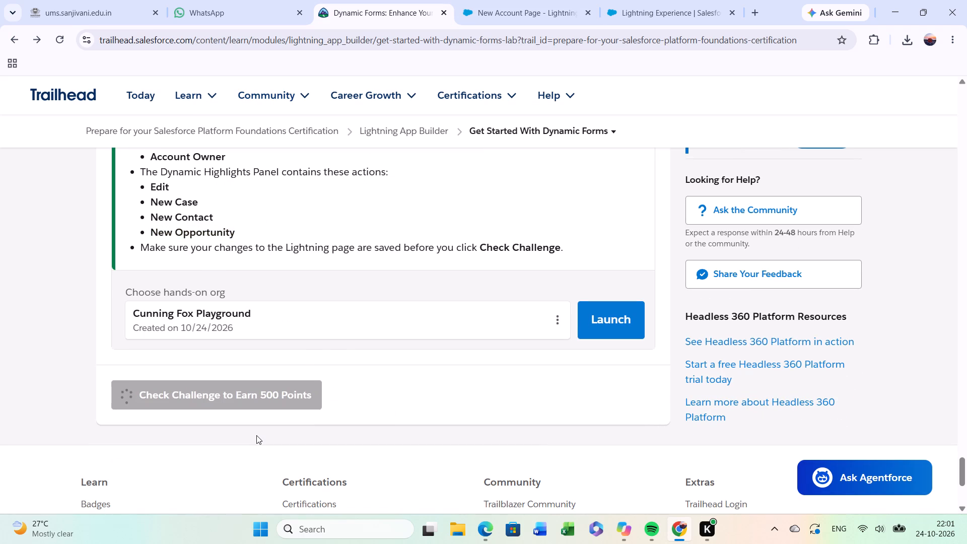
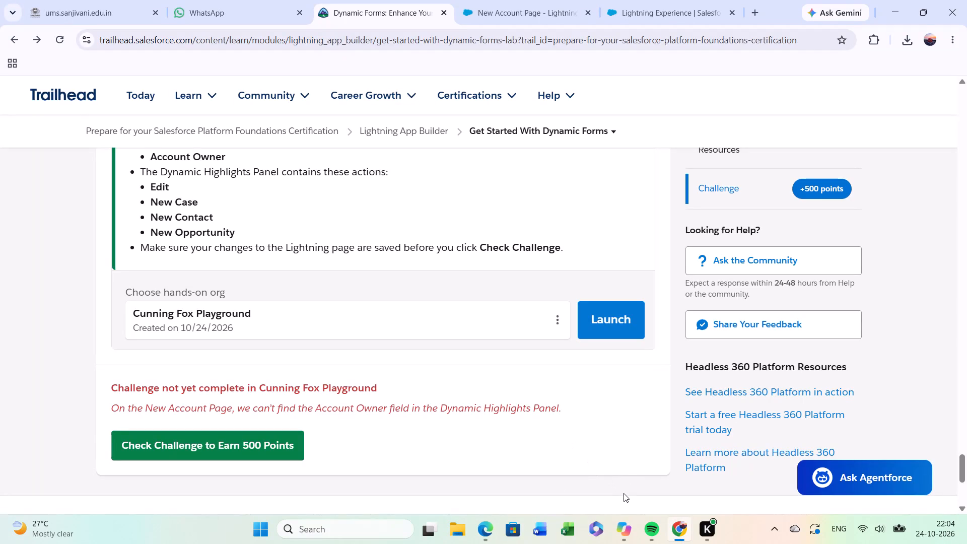
Review the Trailhead challenge's required fields and actions for the Dynamic Highlights Panel against the New Account Page.
{"action": "scroll", "coordinate": [428, 373], "scroll_direction": "up", "scroll_amount": 1}
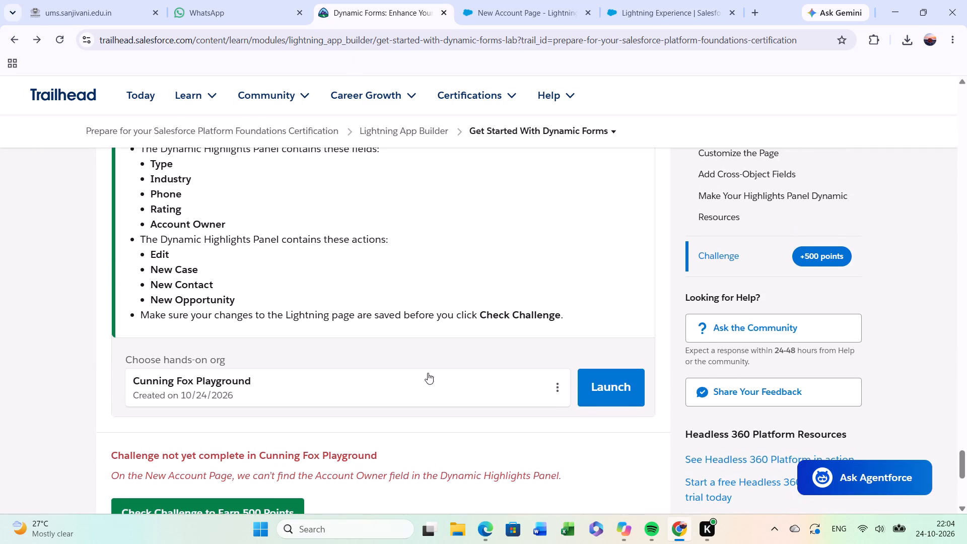
{"action": "scroll", "coordinate": [272, 279], "scroll_direction": "up", "scroll_amount": 1}
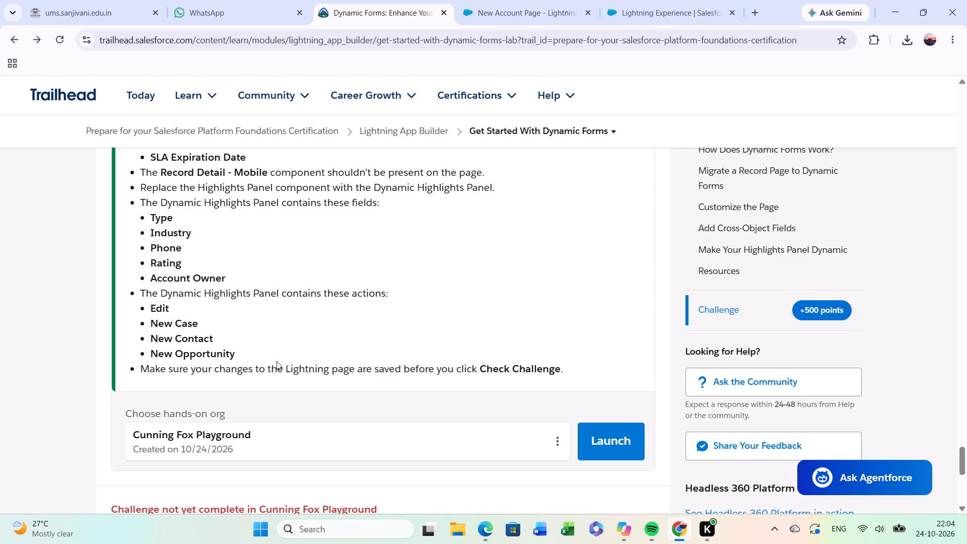
{"action": "scroll", "coordinate": [284, 335], "scroll_direction": "up", "scroll_amount": 1}
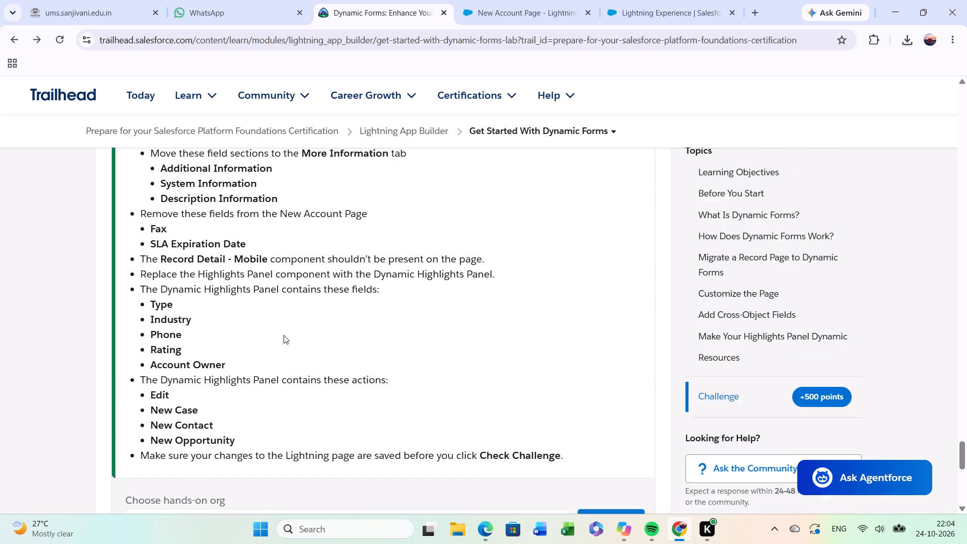
{"action": "scroll", "coordinate": [284, 335], "scroll_direction": "up", "scroll_amount": 1}
{"action": "left_click_drag", "start_coordinate": [551, 28], "coordinate": [551, 10]}
{"action": "left_click", "coordinate": [551, 10]}
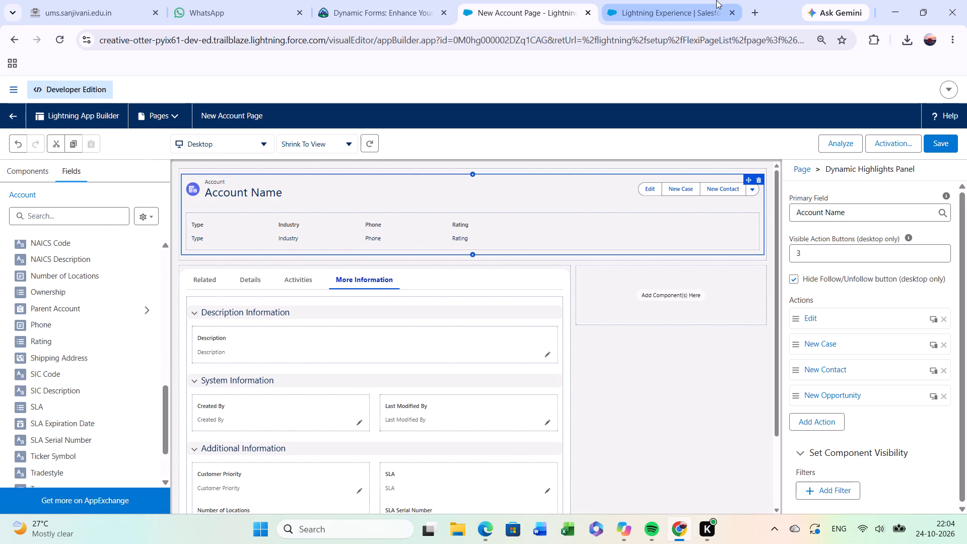
{"action": "left_click", "coordinate": [716, 0]}
{"action": "left_click", "coordinate": [549, 8]}
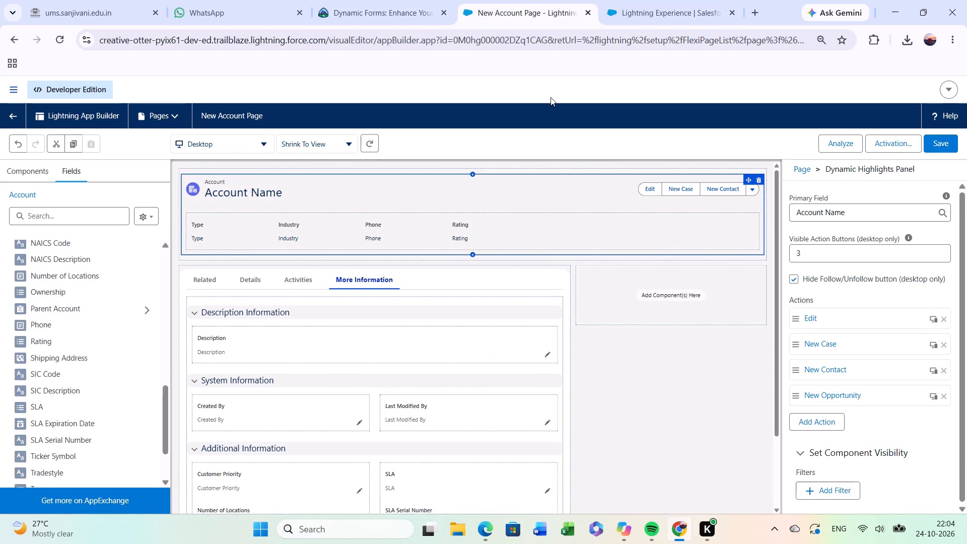
{"action": "left_click", "coordinate": [389, 11]}
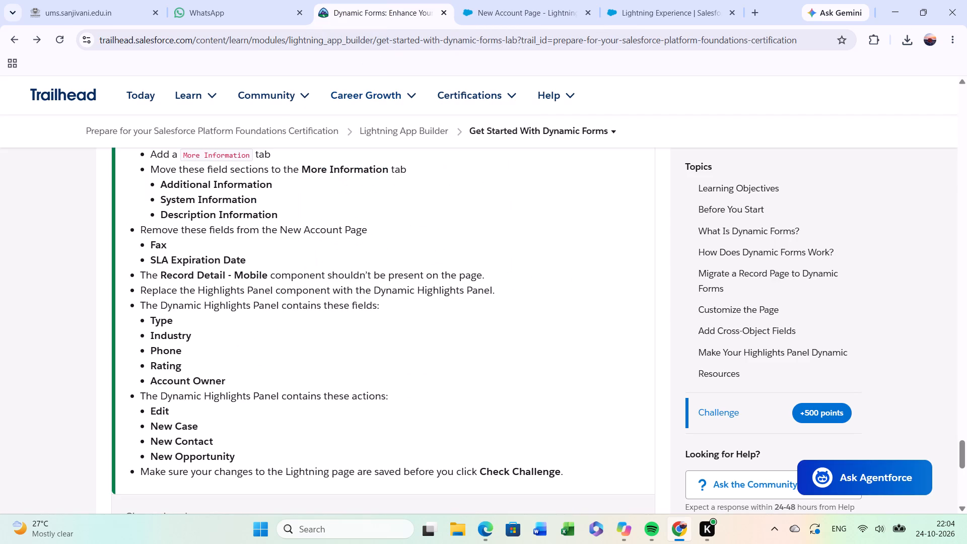
{"action": "scroll", "coordinate": [217, 380], "scroll_direction": "down", "scroll_amount": 1}
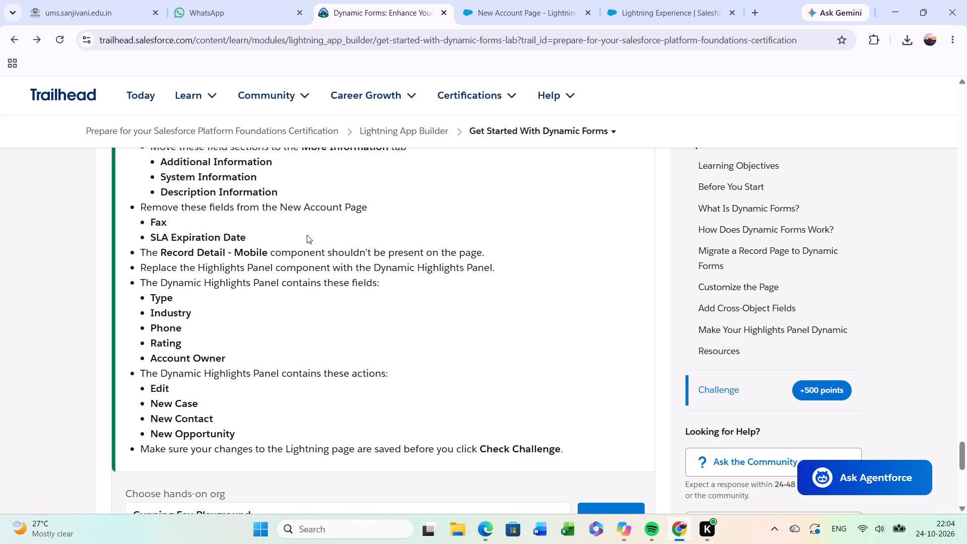
On the New Account Page, find the Account Owner field and add it to the Dynamic Highlights Panel after Rating.
{"action": "left_click", "coordinate": [502, 21]}
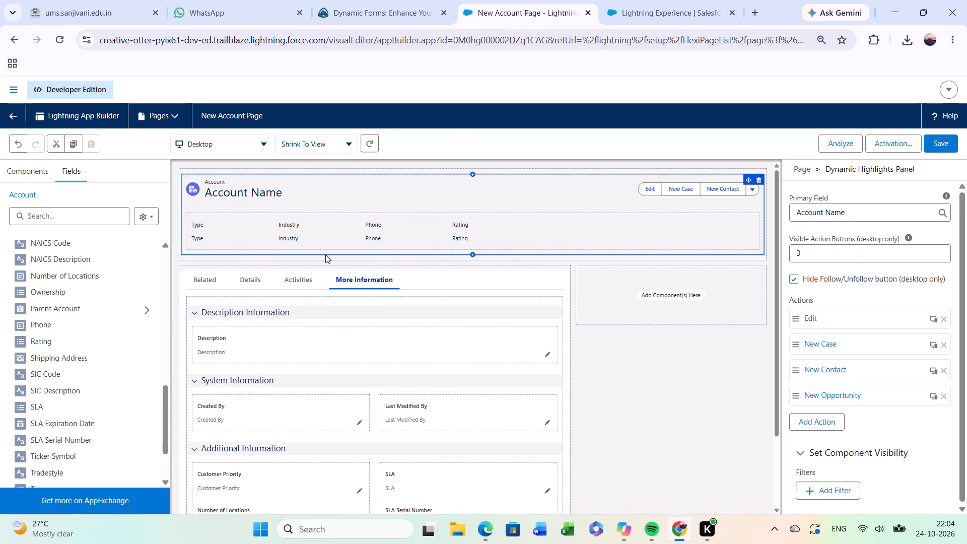
{"action": "scroll", "coordinate": [86, 274], "scroll_direction": "down", "scroll_amount": 1}
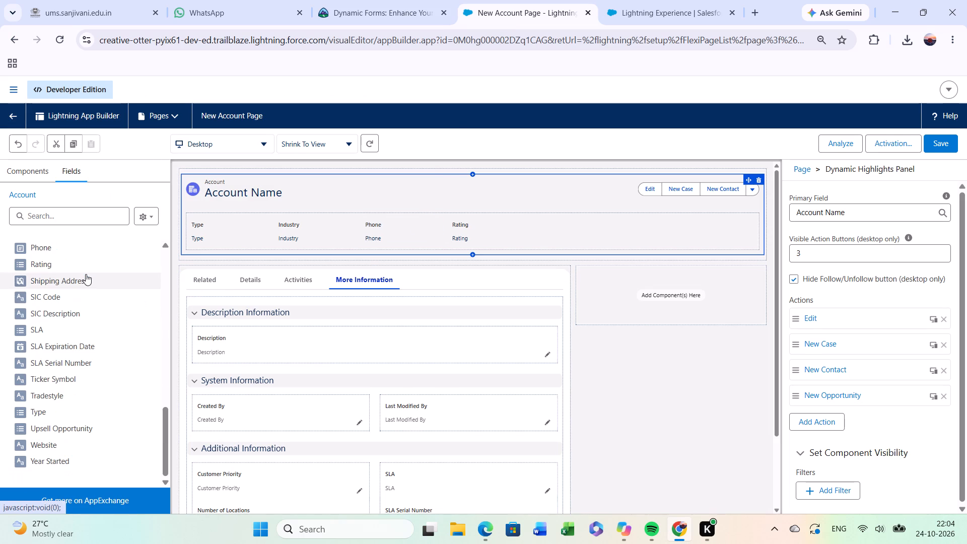
{"action": "scroll", "coordinate": [86, 274], "scroll_direction": "down", "scroll_amount": 1}
{"action": "scroll", "coordinate": [86, 274], "scroll_direction": "up", "scroll_amount": 1}
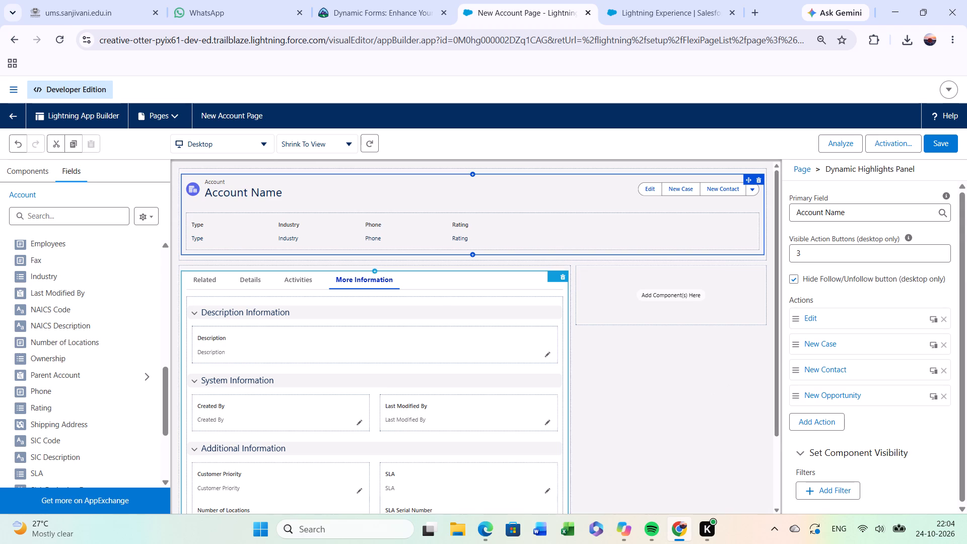
{"action": "scroll", "coordinate": [82, 282], "scroll_direction": "down", "scroll_amount": 1}
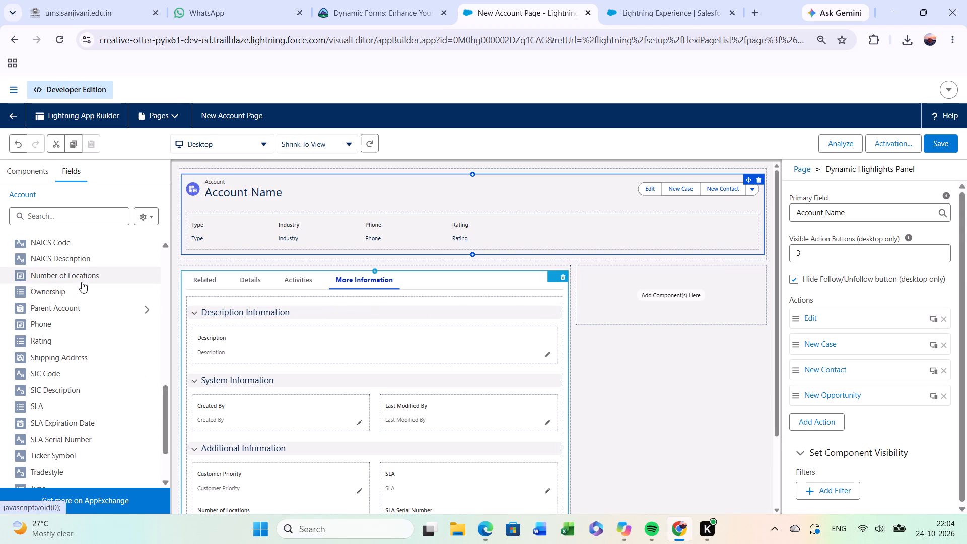
{"action": "left_click", "coordinate": [70, 214]}
{"action": "type", "text": "Ac"}
{"action": "key", "text": "c"}
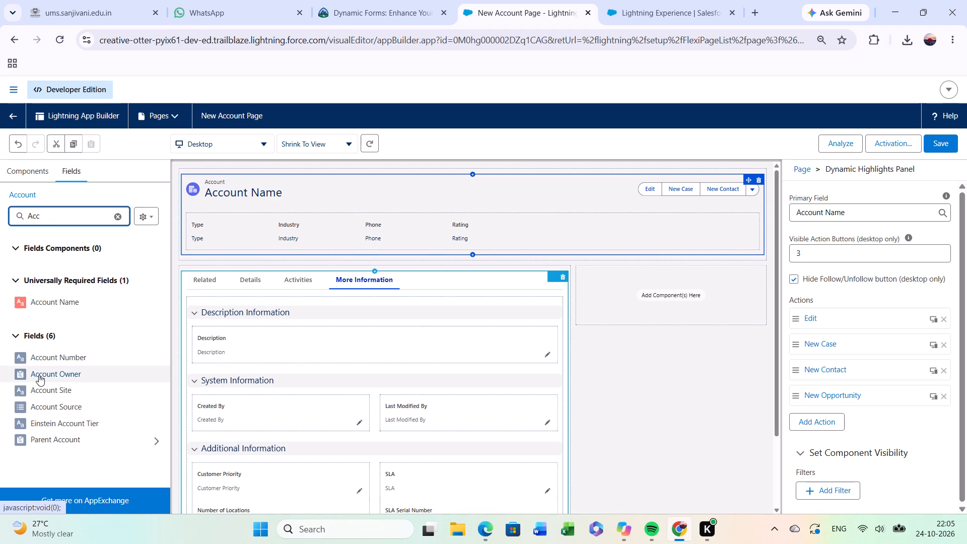
{"action": "left_click_drag", "start_coordinate": [39, 375], "coordinate": [353, 296]}
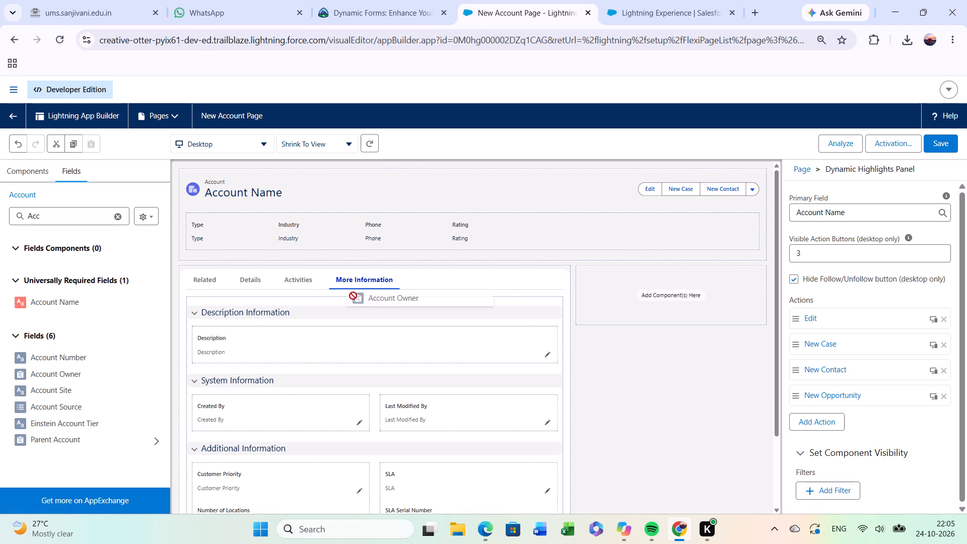
{"action": "left_click_drag", "start_coordinate": [353, 296], "coordinate": [576, 316]}
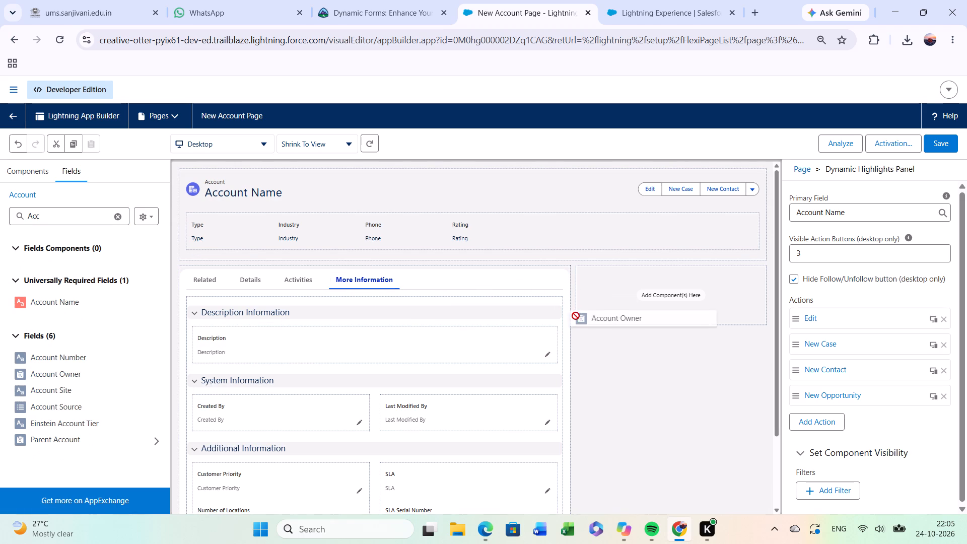
{"action": "left_click_drag", "start_coordinate": [576, 316], "coordinate": [591, 298]}
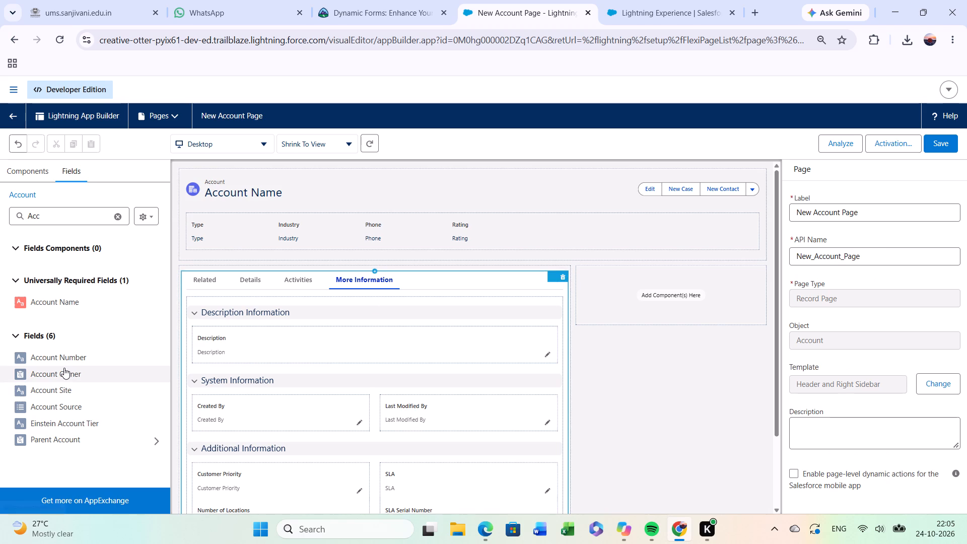
{"action": "left_click_drag", "start_coordinate": [64, 368], "coordinate": [562, 302]}
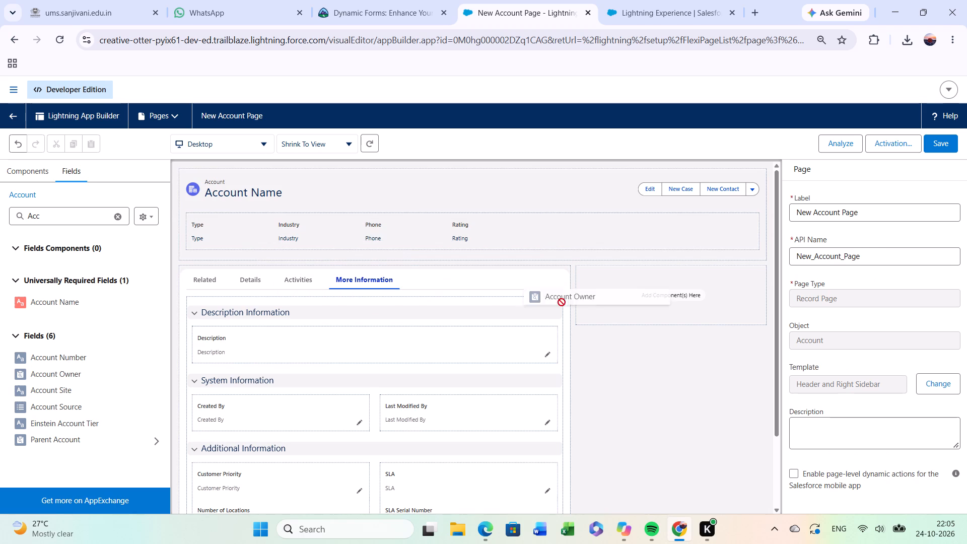
{"action": "left_click_drag", "start_coordinate": [562, 302], "coordinate": [405, 302]}
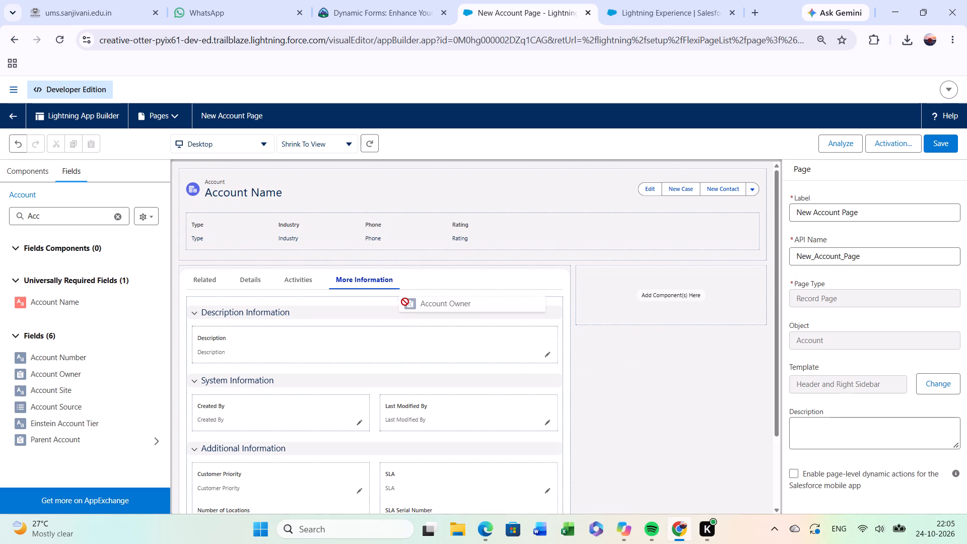
{"action": "left_click_drag", "start_coordinate": [405, 302], "coordinate": [543, 218]}
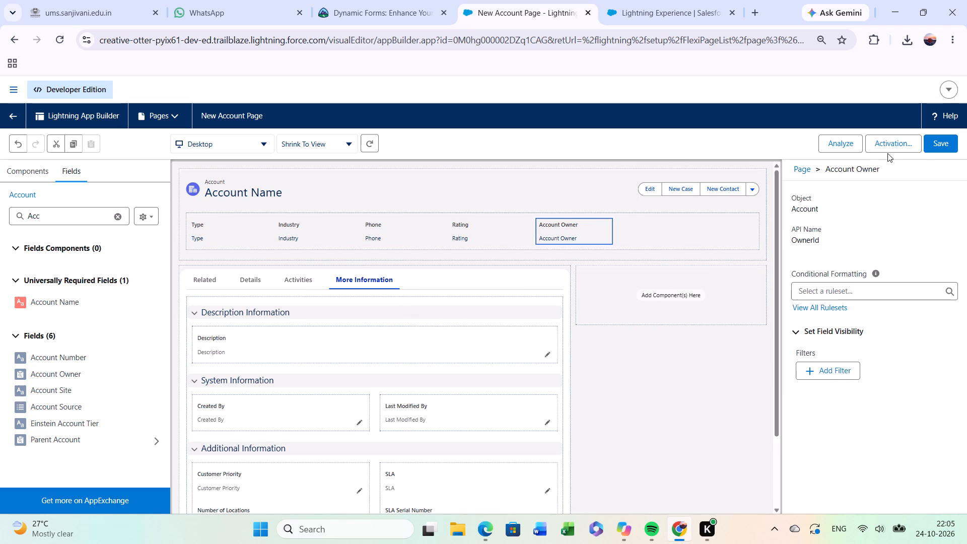
Save the New Account Page, accepting the save with both Record Detail and Field Section components.
{"action": "left_click", "coordinate": [939, 147]}
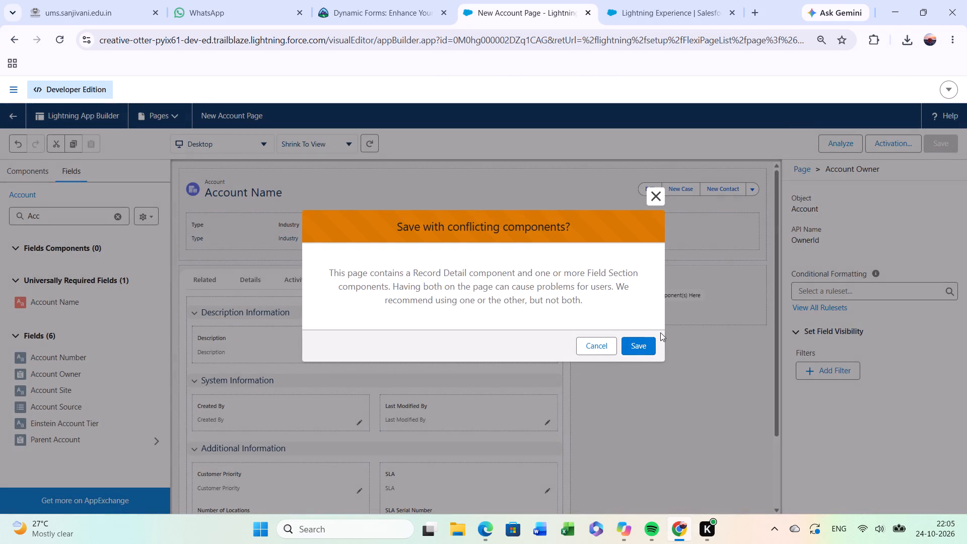
{"action": "left_click_drag", "start_coordinate": [660, 332], "coordinate": [641, 347]}
{"action": "left_click", "coordinate": [641, 347]}
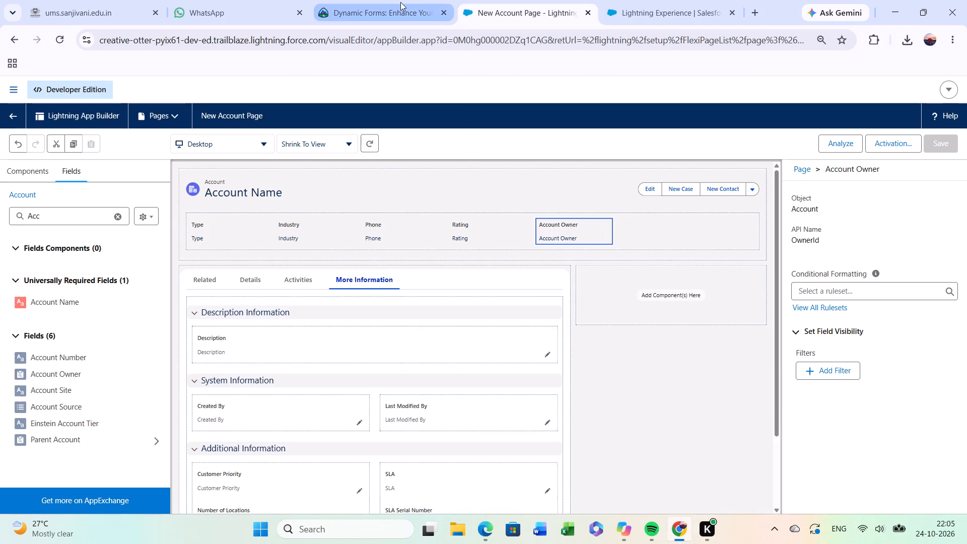
Return to the Trailhead Dynamic Forms unit and resubmit the 500-point challenge for checking against Cunning Fox Playground.
{"action": "left_click", "coordinate": [398, 8]}
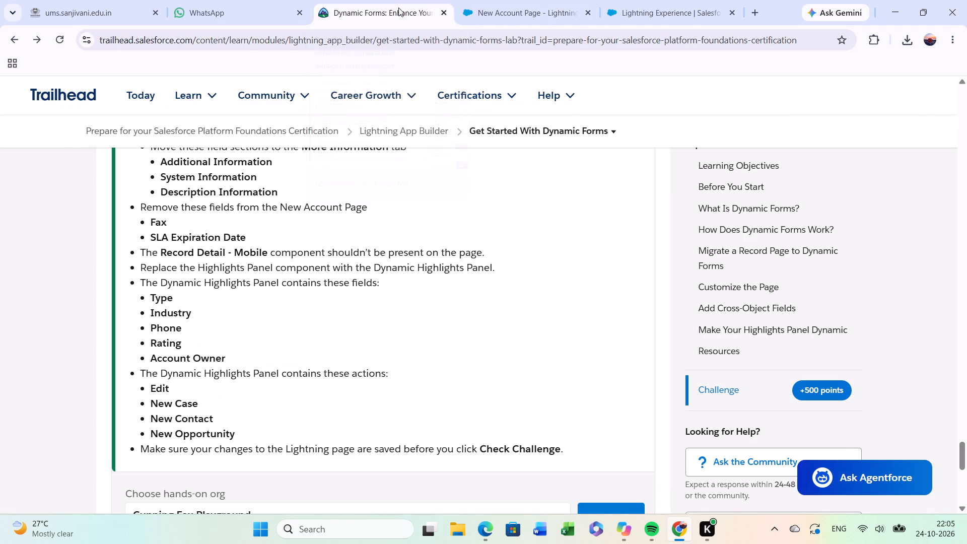
{"action": "left_click", "coordinate": [396, 426]}
{"action": "scroll", "coordinate": [396, 426], "scroll_direction": "down", "scroll_amount": 2}
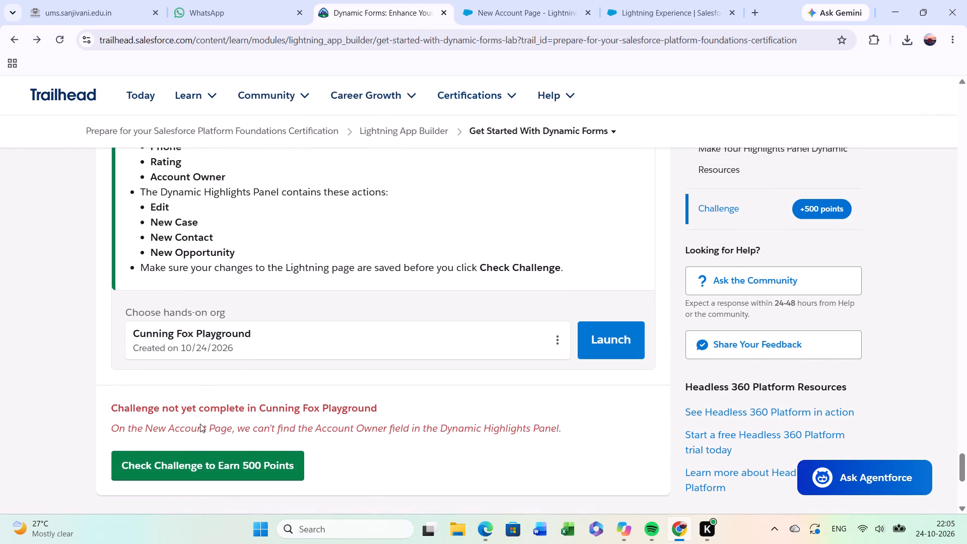
{"action": "left_click", "coordinate": [200, 455]}
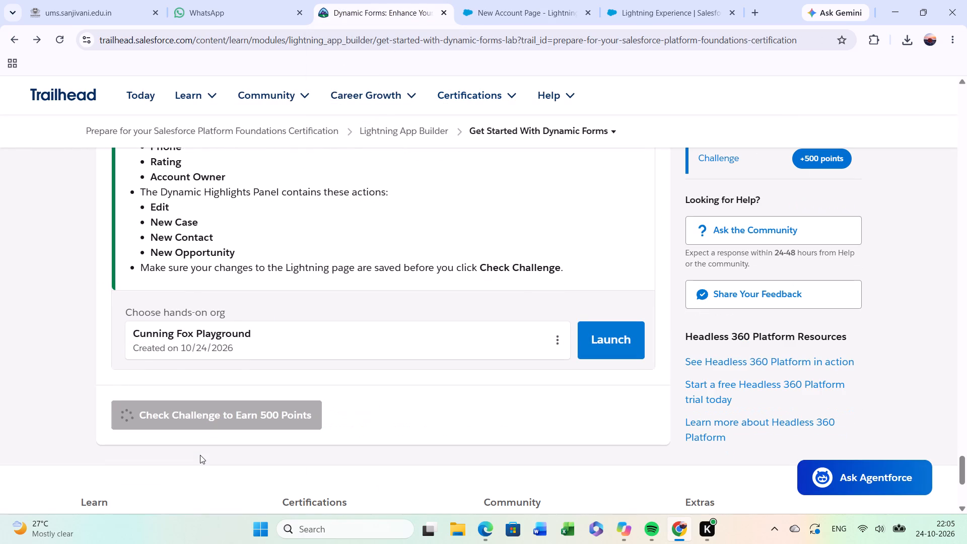
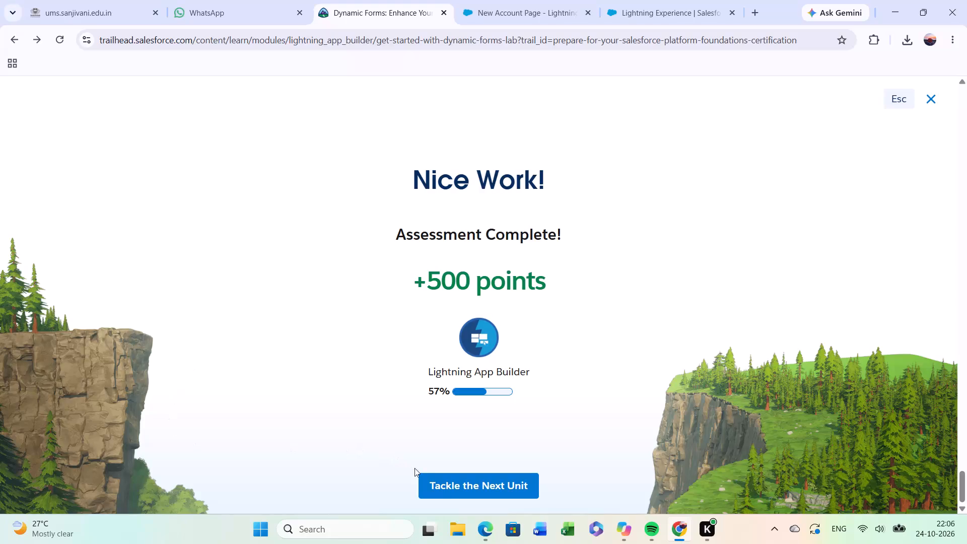
Continue to the Add Visibility Rules for Dynamic Pages unit on Trailhead and find its hands-on challenge requirements.
{"action": "left_click", "coordinate": [448, 485]}
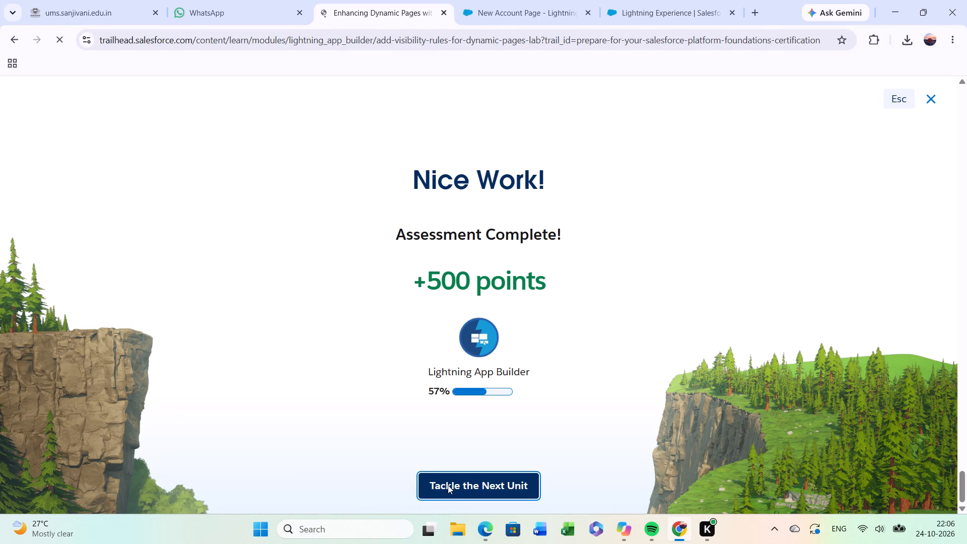
{"action": "left_click", "coordinate": [448, 485]}
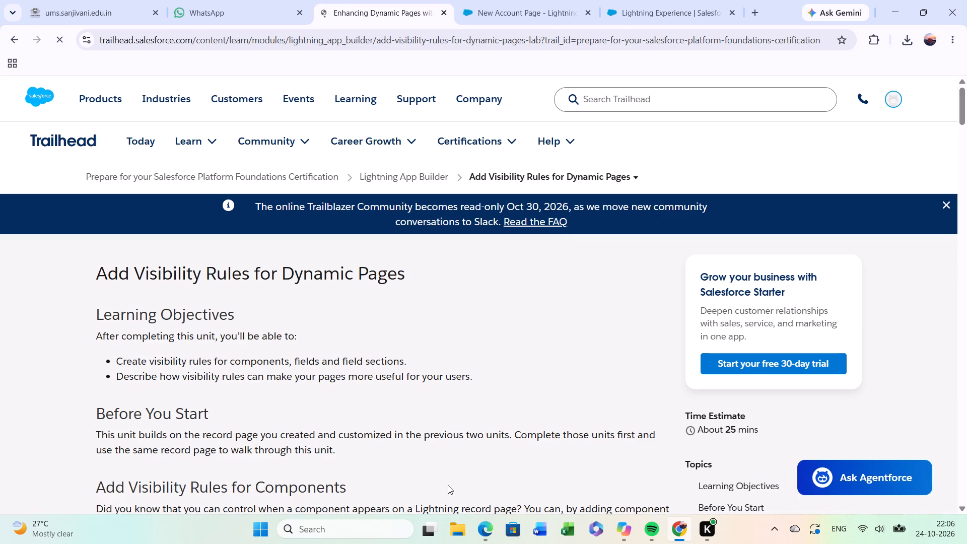
{"action": "scroll", "coordinate": [448, 485], "scroll_direction": "down", "scroll_amount": 19}
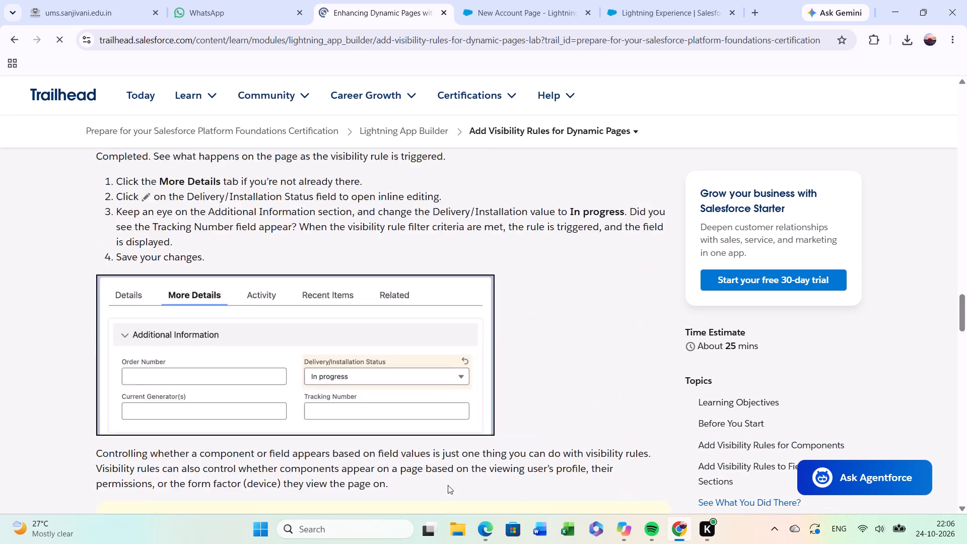
{"action": "scroll", "coordinate": [448, 485], "scroll_direction": "down", "scroll_amount": 7}
{"action": "scroll", "coordinate": [448, 485], "scroll_direction": "up", "scroll_amount": 3}
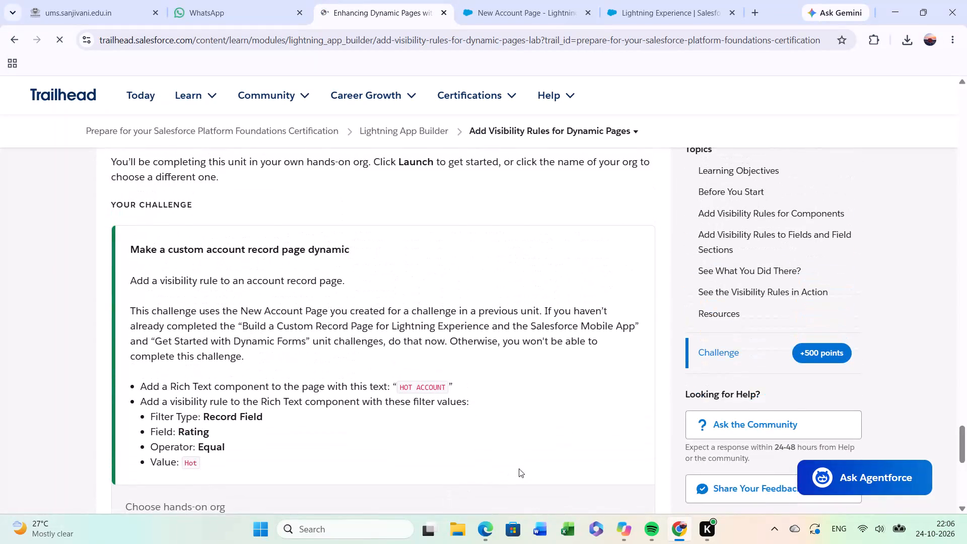
Launch the Cunning Fox Playground from the challenge and open its Setup.
{"action": "scroll", "coordinate": [519, 468], "scroll_direction": "down", "scroll_amount": 1}
{"action": "left_click", "coordinate": [594, 477]}
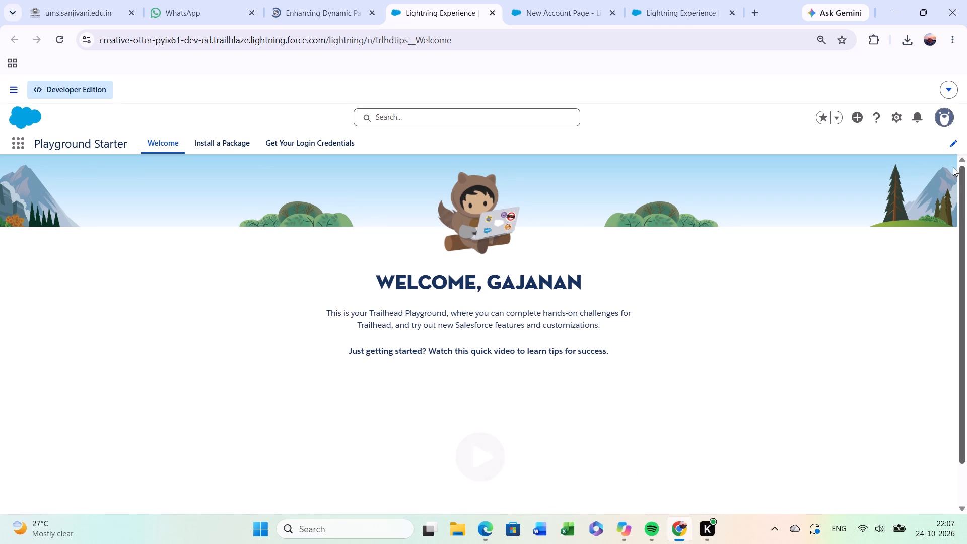
{"action": "left_click", "coordinate": [902, 118]}
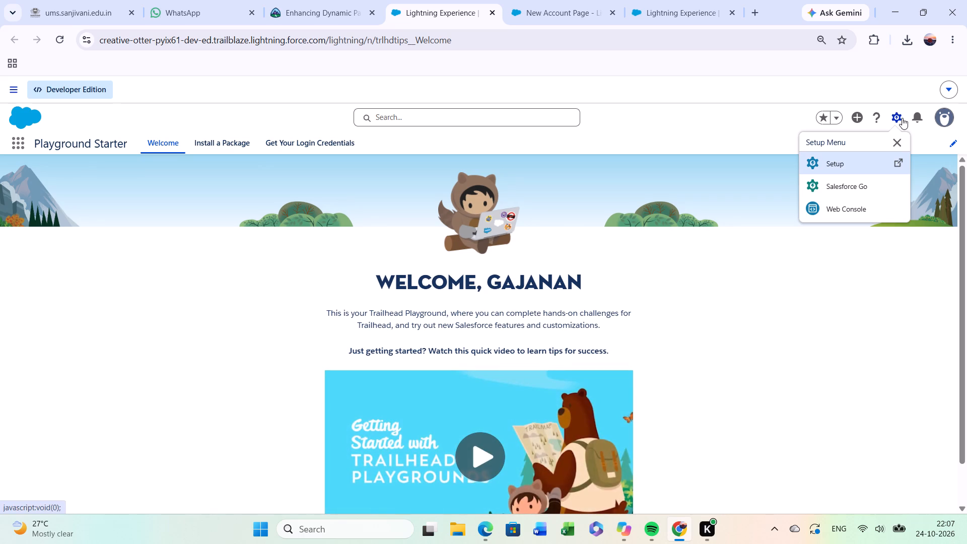
{"action": "left_click", "coordinate": [879, 160]}
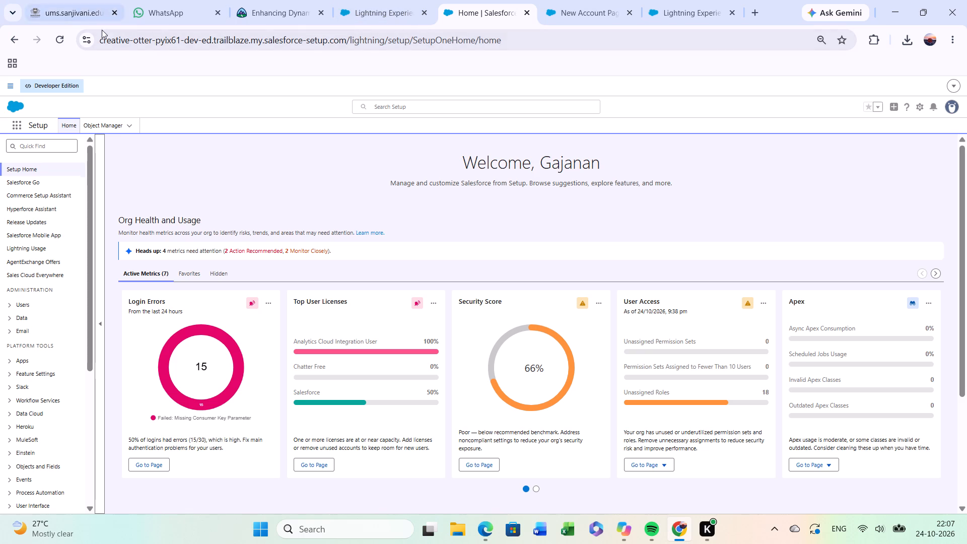
Find Lightning App Builder in Setup and open the New Account Page for editing.
{"action": "left_click", "coordinate": [67, 145]}
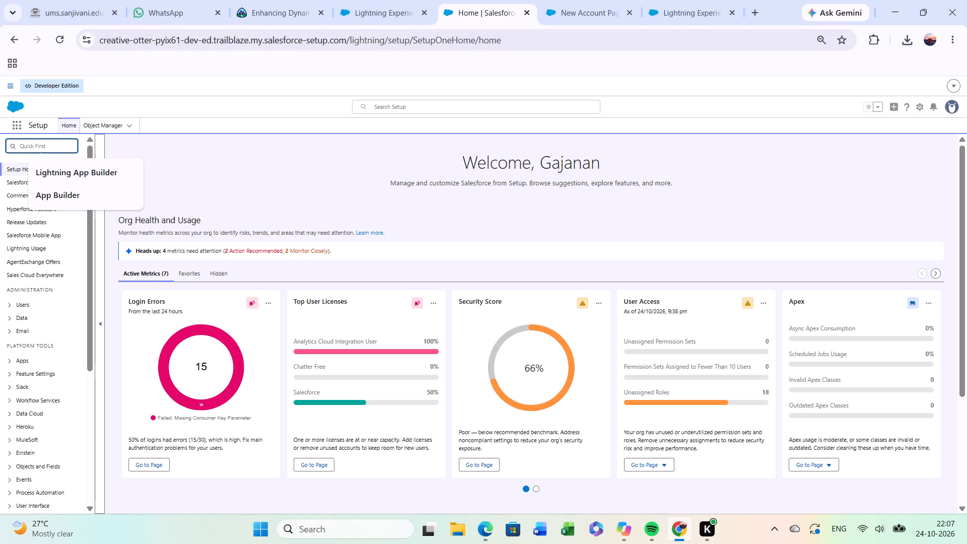
{"action": "type", "text": "app"}
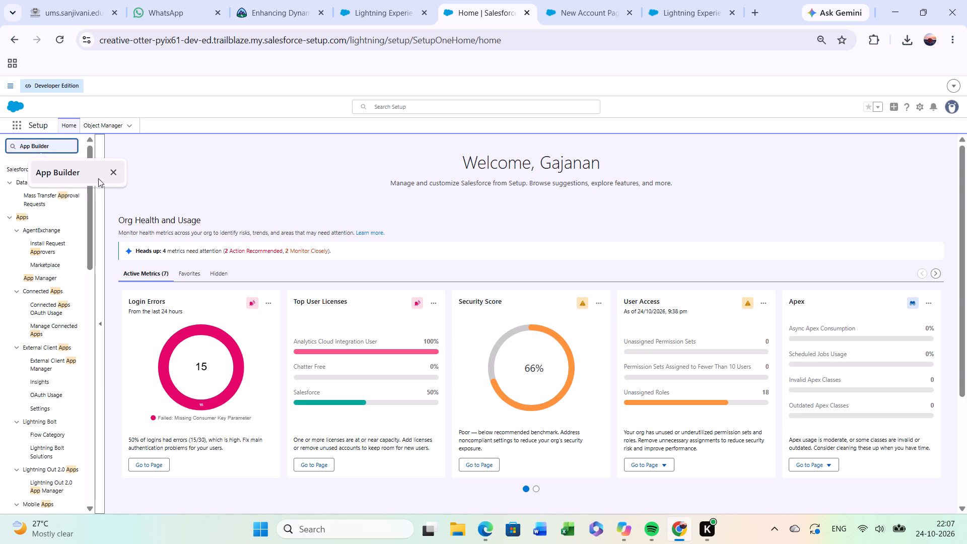
{"action": "left_click", "coordinate": [100, 180]}
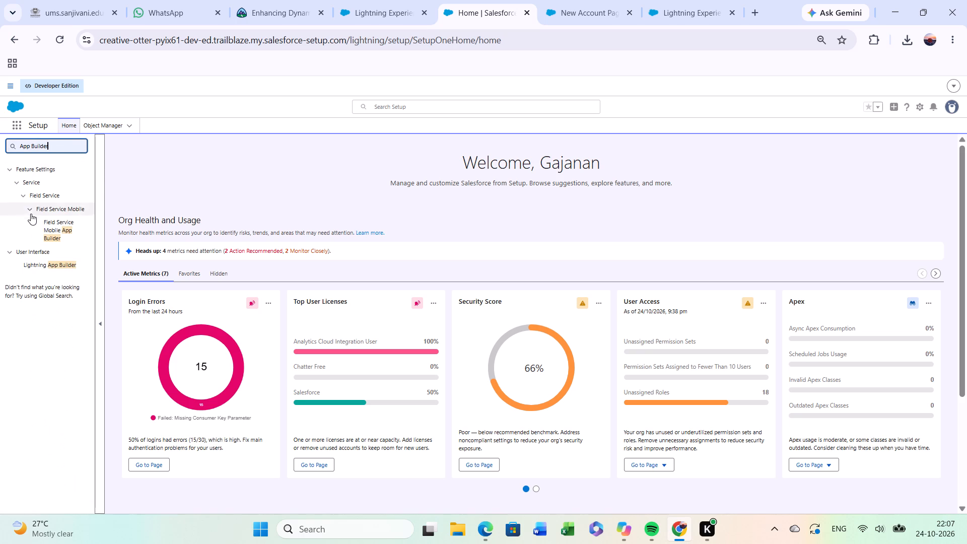
{"action": "left_click", "coordinate": [43, 262]}
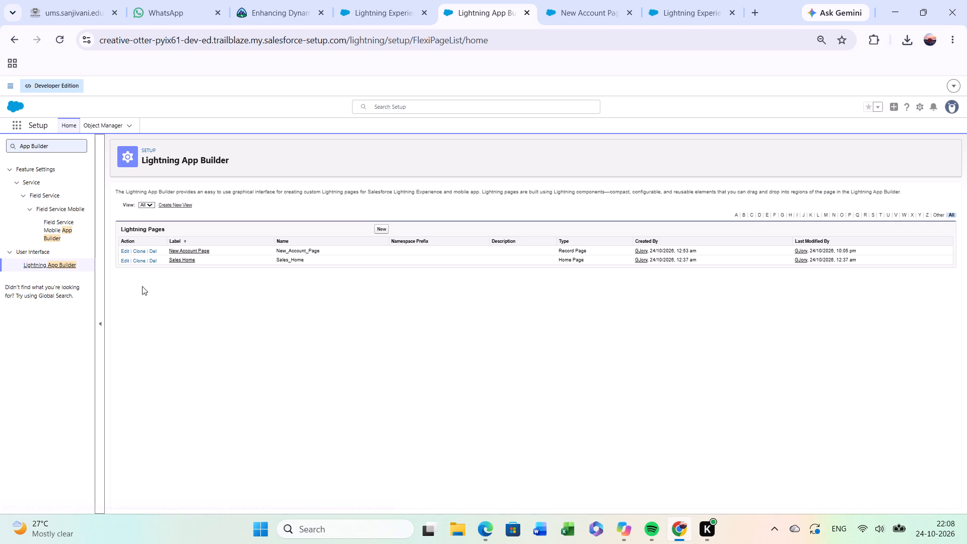
{"action": "left_click", "coordinate": [126, 251]}
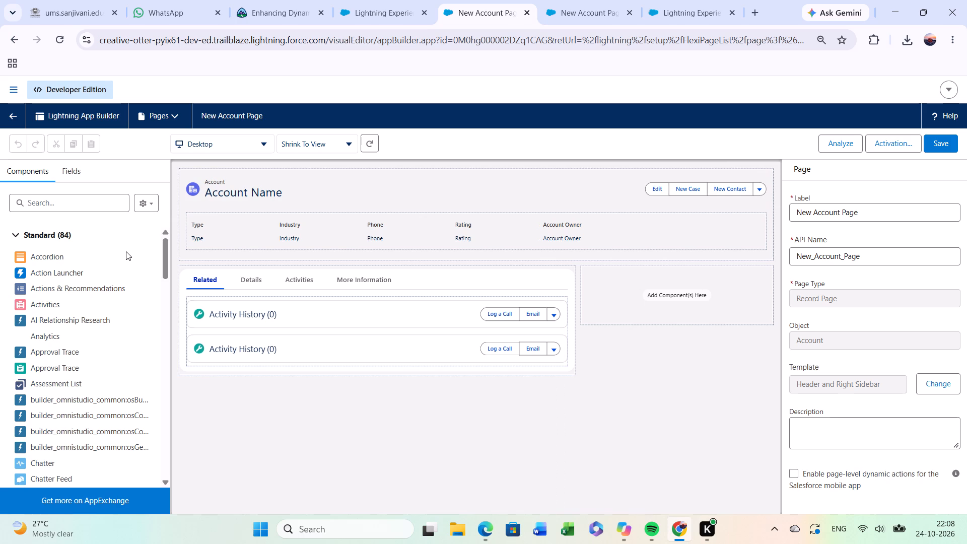
Find the Rich Text component and add it to the header region, directly below the highlights panel.
{"action": "left_click", "coordinate": [30, 206]}
{"action": "type", "text": "rich"}
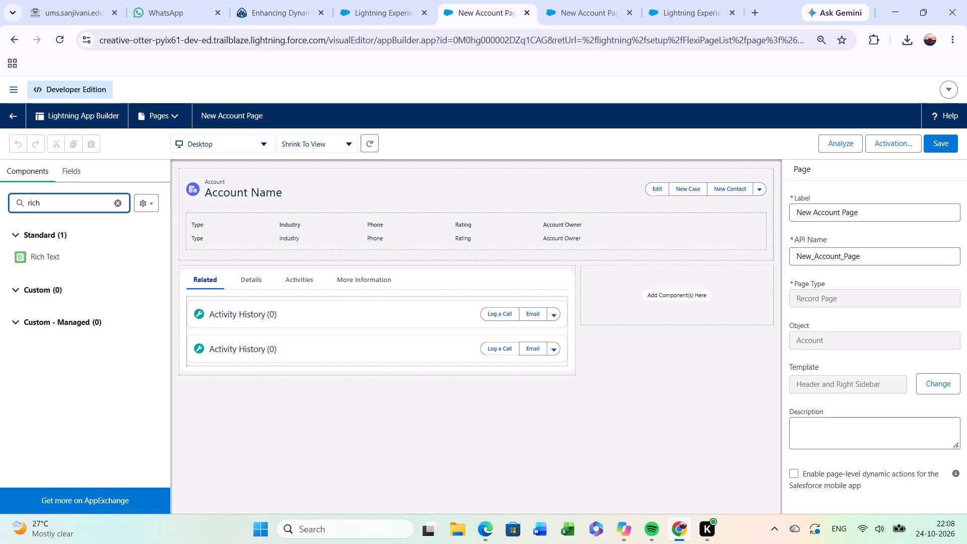
{"action": "left_click_drag", "start_coordinate": [68, 254], "coordinate": [253, 246]}
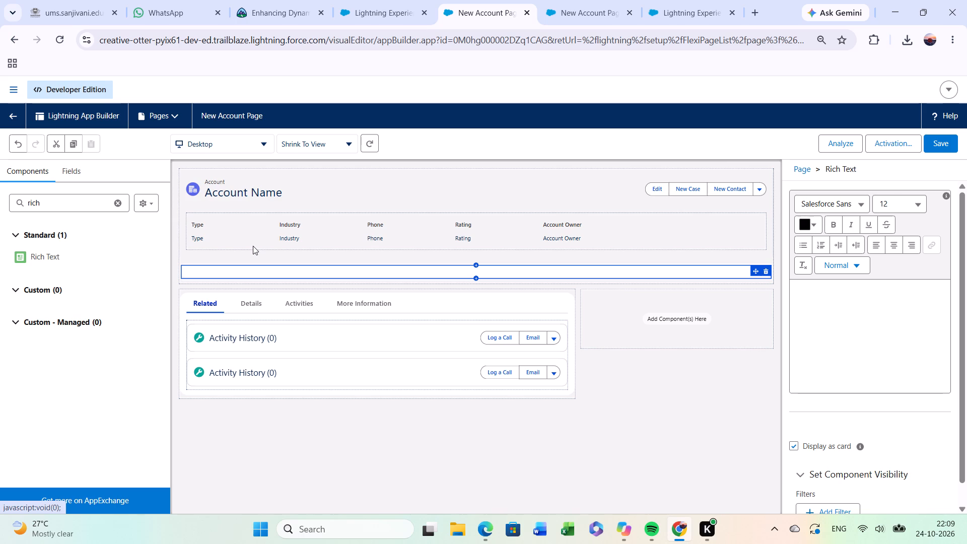
Copy the text HOT ACCOUNT from the Trailhead challenge and paste it into the new Rich Text component's content.
{"action": "left_click", "coordinate": [257, 25]}
{"action": "scroll", "coordinate": [163, 324], "scroll_direction": "up", "scroll_amount": 1}
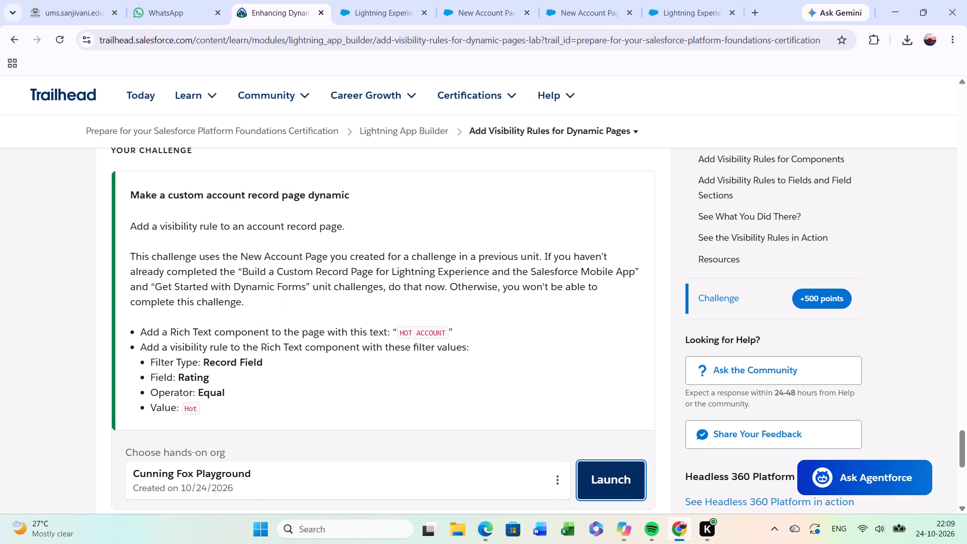
{"action": "scroll", "coordinate": [163, 324], "scroll_direction": "up", "scroll_amount": 1}
{"action": "scroll", "coordinate": [163, 324], "scroll_direction": "down", "scroll_amount": 1}
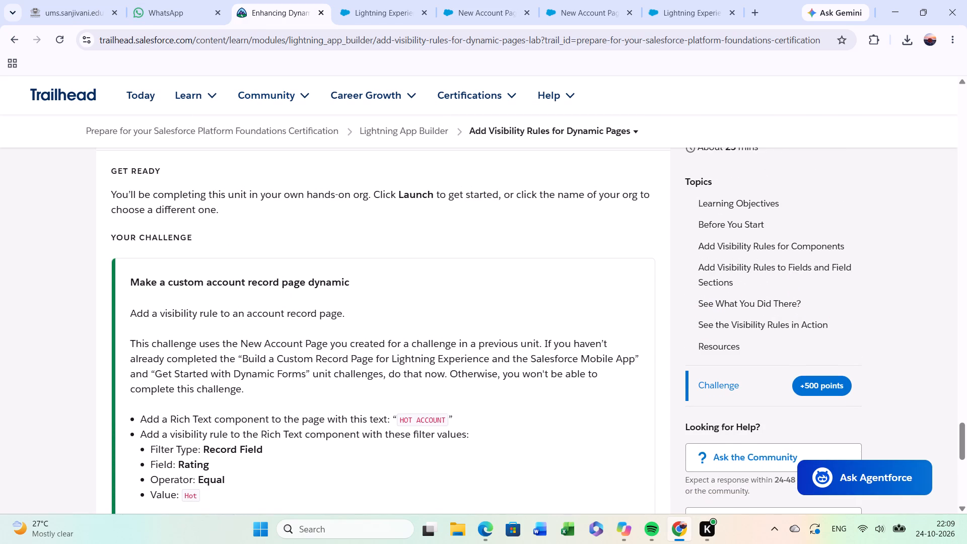
{"action": "left_click_drag", "start_coordinate": [401, 421], "coordinate": [446, 421]}
{"action": "key", "text": "ctrl+c"}
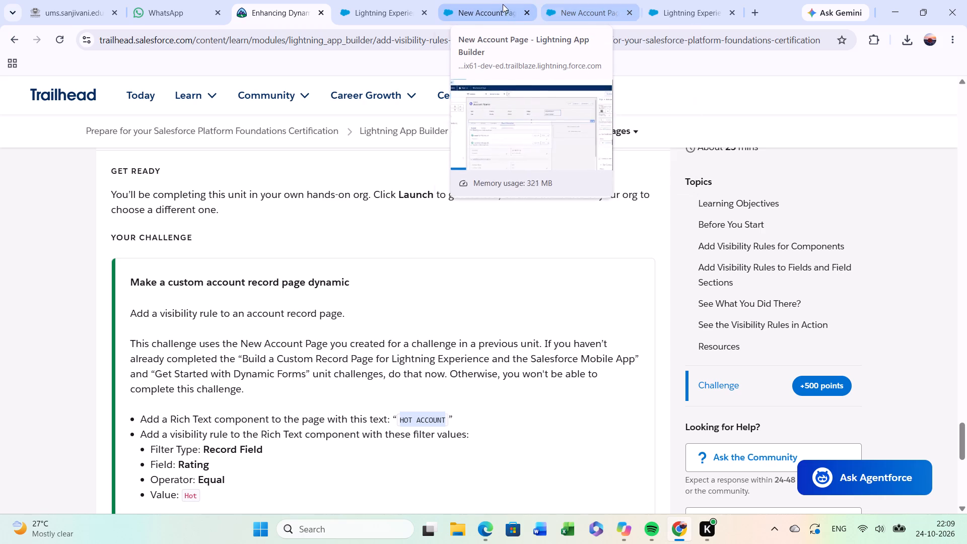
{"action": "left_click", "coordinate": [486, 8]}
{"action": "left_click", "coordinate": [860, 316]}
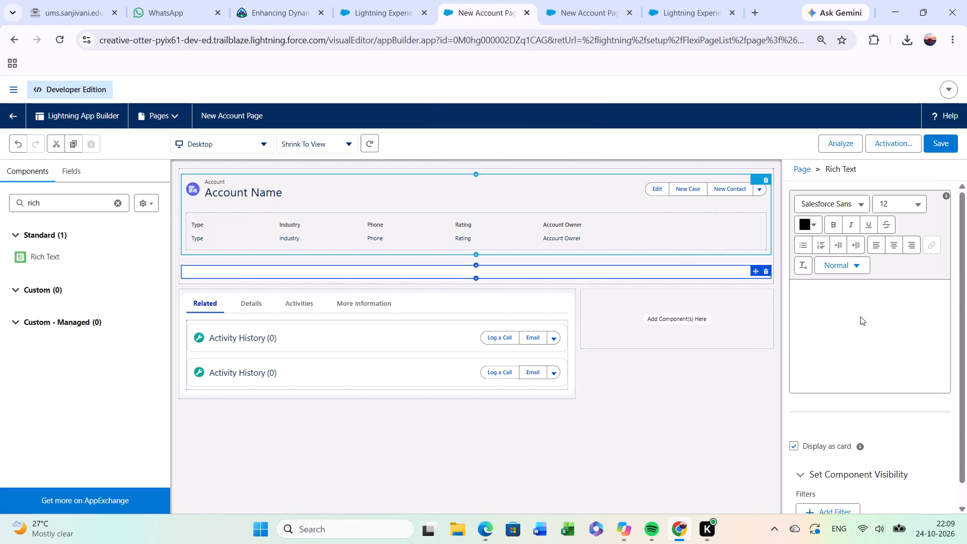
{"action": "key", "text": "ctrl+v"}
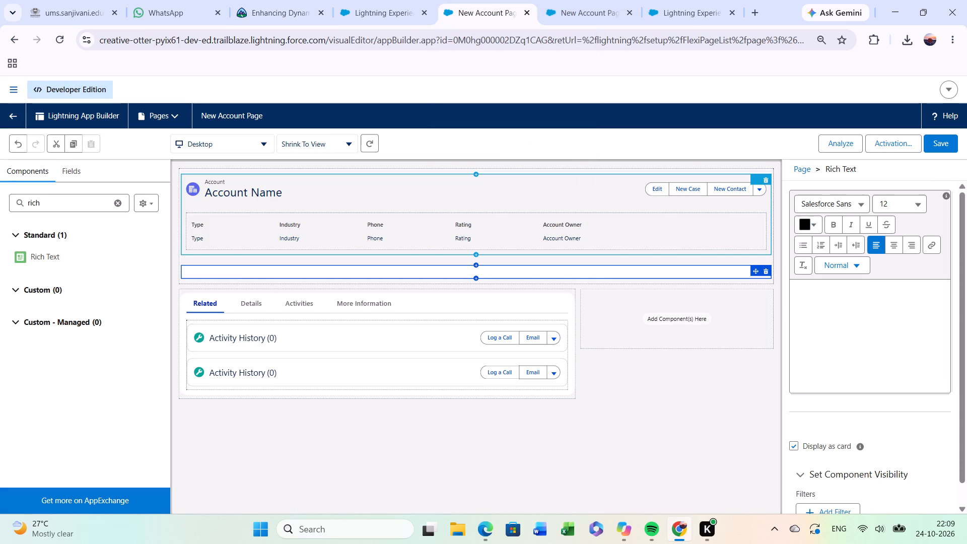
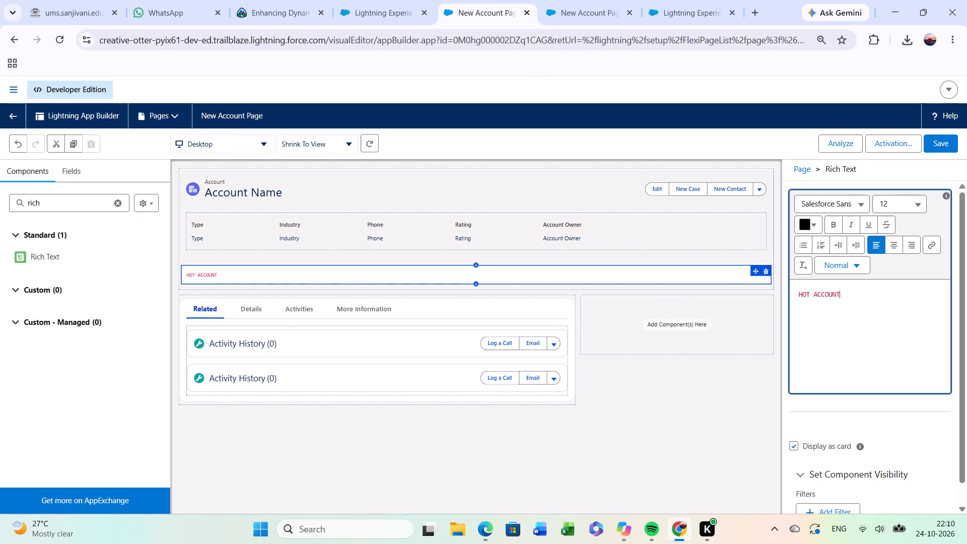
Add a component visibility filter to the Rich Text component: Record Field, Rating, Equal, Hot.
{"action": "scroll", "coordinate": [885, 440], "scroll_direction": "down", "scroll_amount": 1}
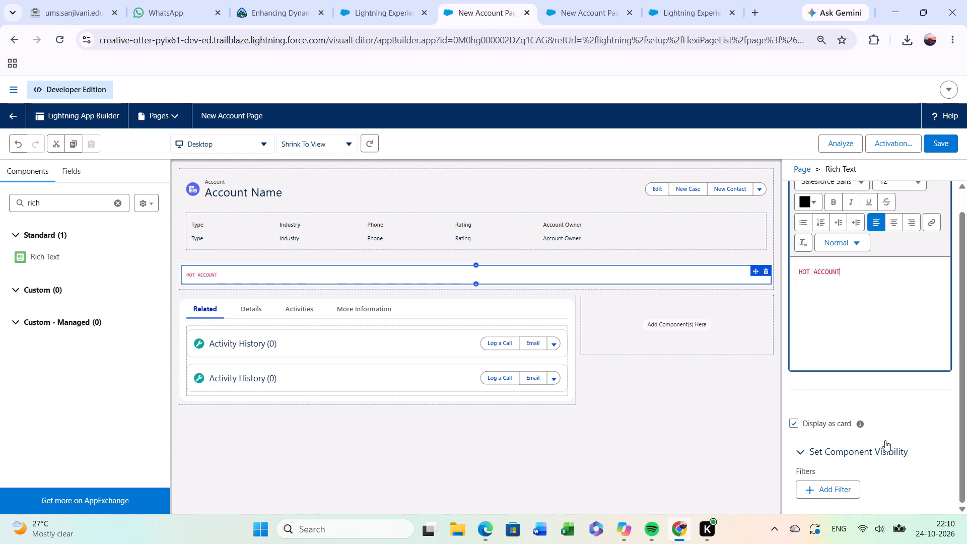
{"action": "left_click", "coordinate": [831, 493]}
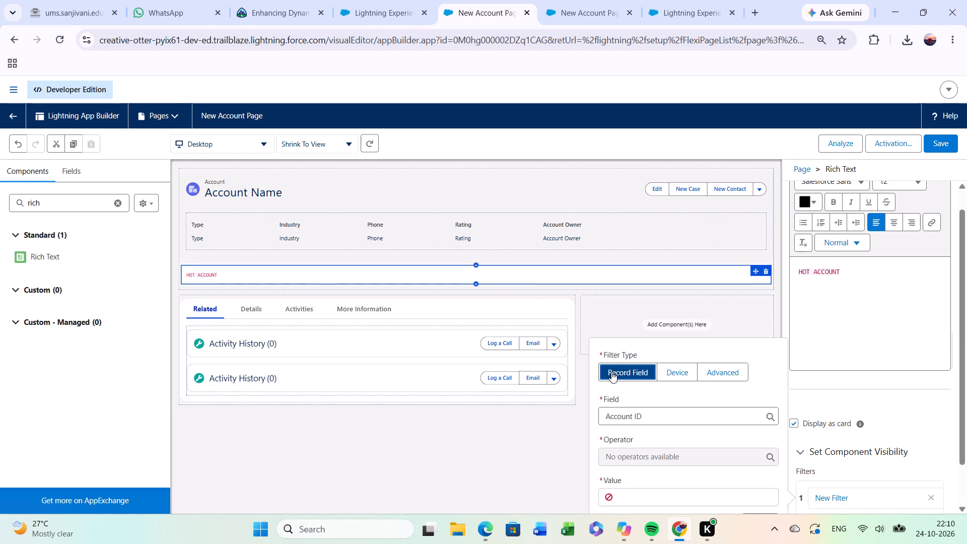
{"action": "left_click", "coordinate": [611, 372]}
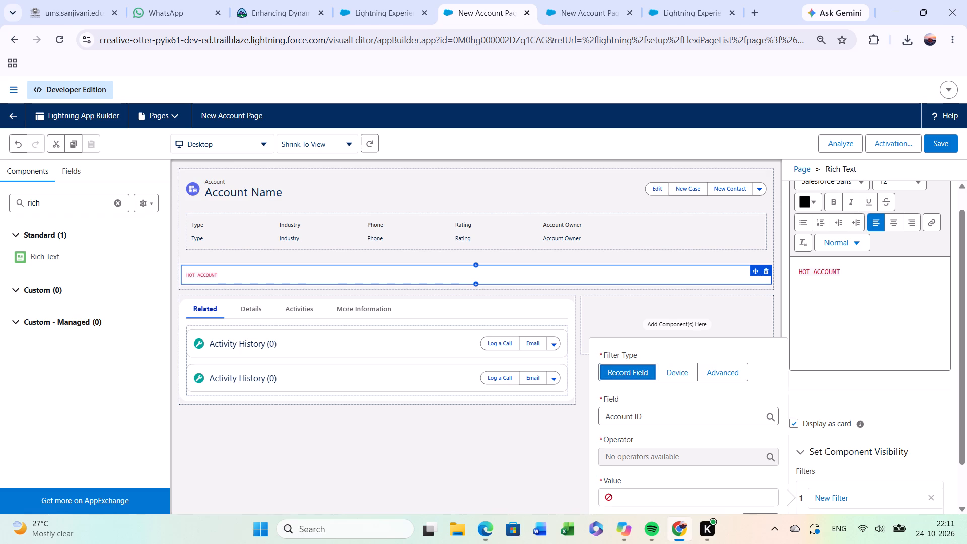
{"action": "left_click_drag", "start_coordinate": [654, 420], "coordinate": [598, 422]}
{"action": "key", "text": "BackSpace"}
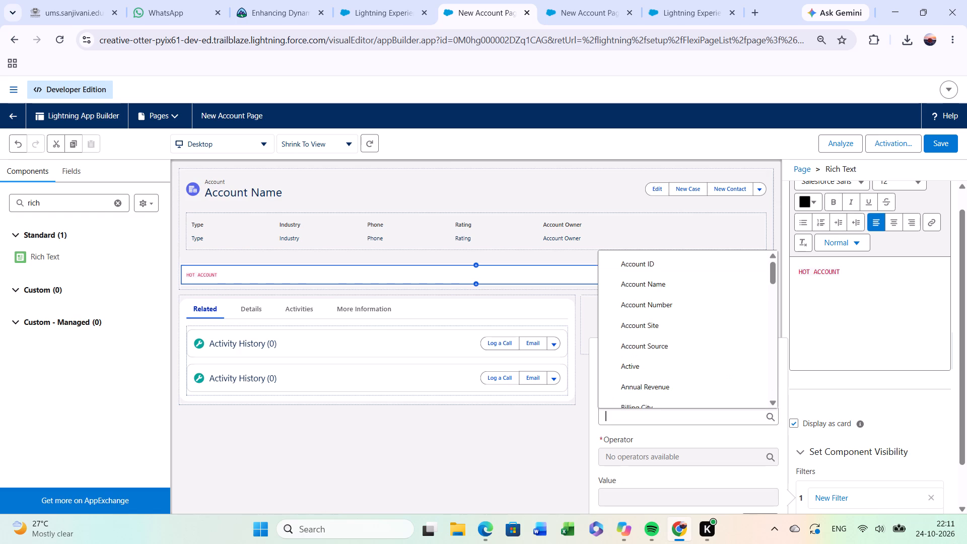
{"action": "type", "text": "Ra"}
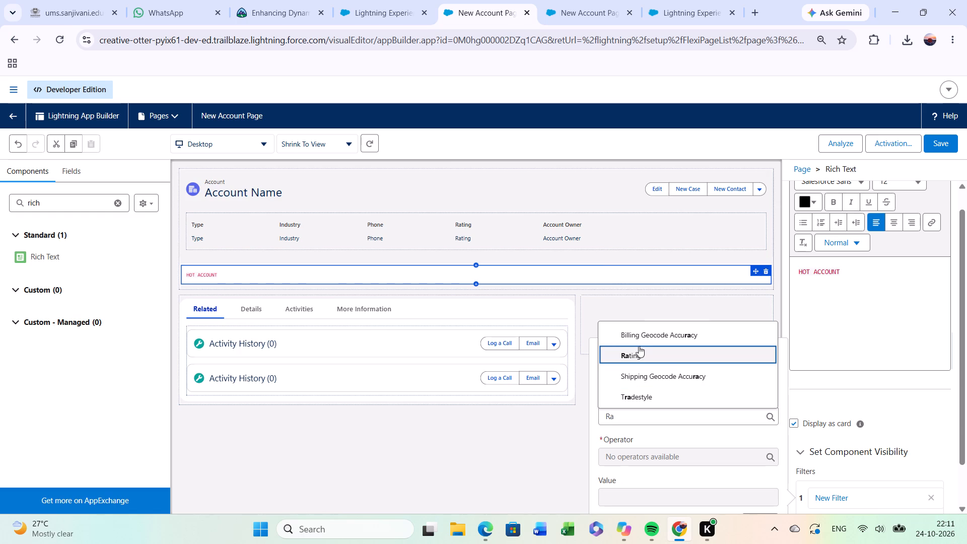
{"action": "left_click", "coordinate": [639, 346]}
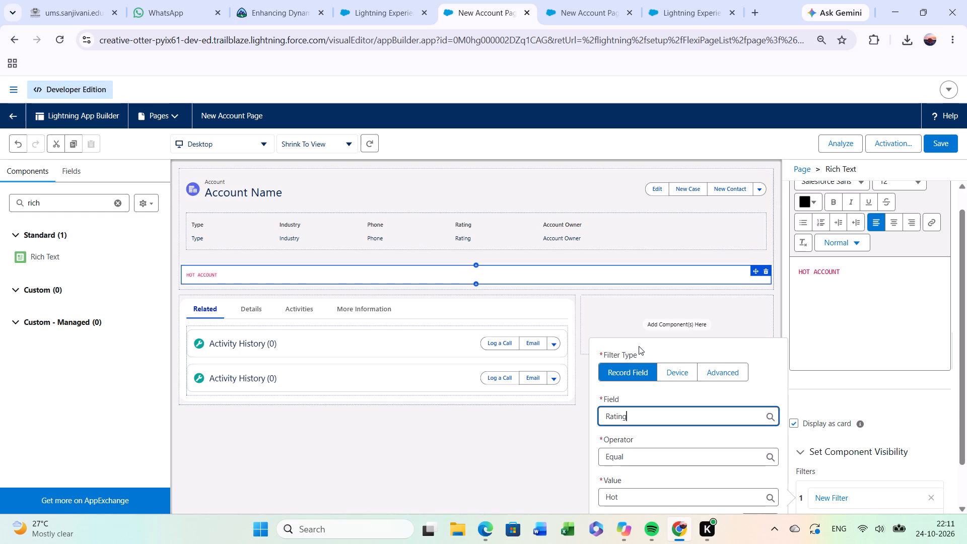
{"action": "scroll", "coordinate": [746, 466], "scroll_direction": "down", "scroll_amount": 2}
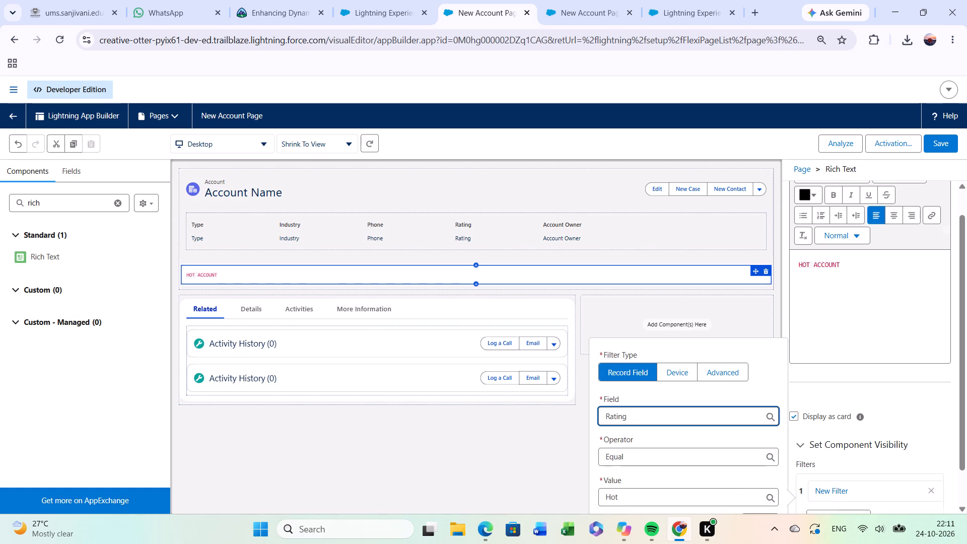
{"action": "left_click", "coordinate": [752, 496]}
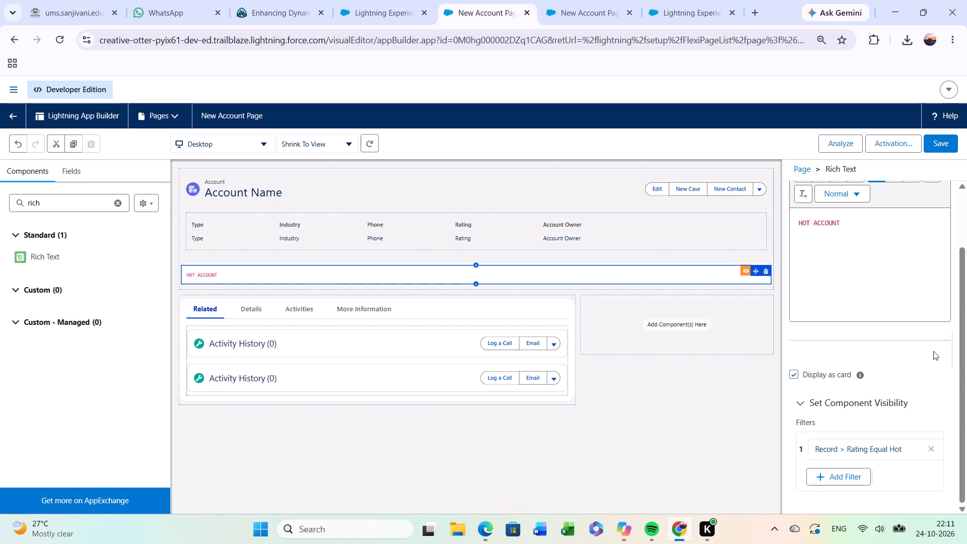
Save the New Account Page, accepting the conflicting components.
{"action": "left_click", "coordinate": [943, 146]}
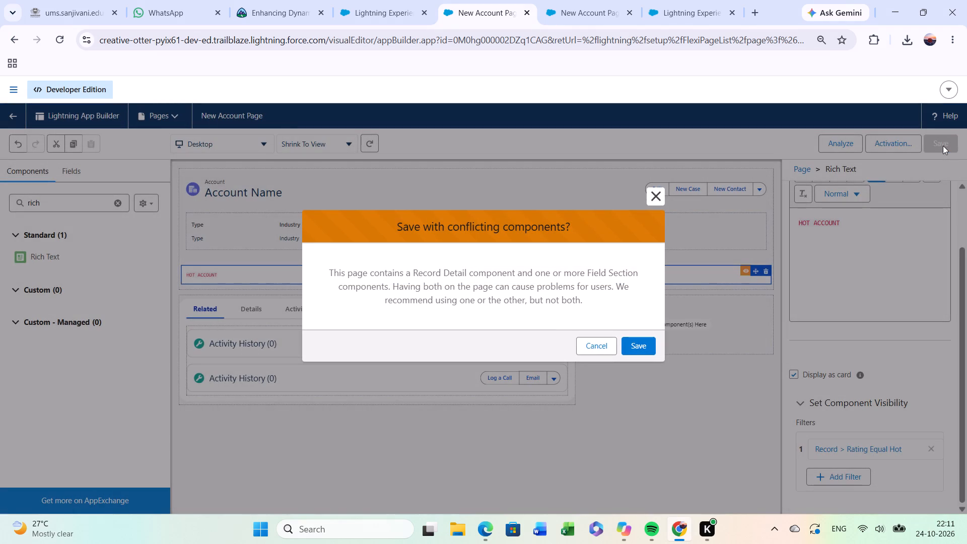
{"action": "left_click", "coordinate": [643, 344]}
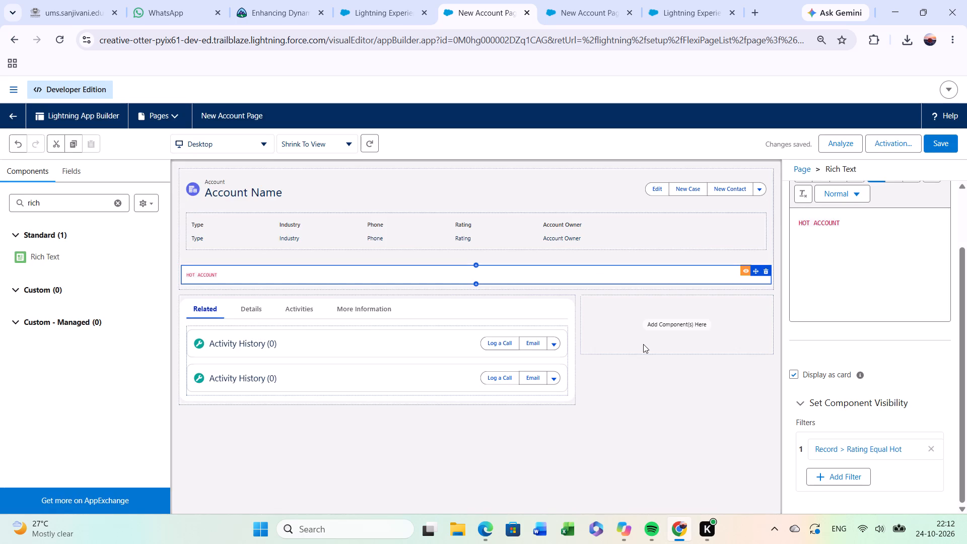
Return to the Trailhead visibility rules unit and submit the challenge for checking.
{"action": "left_click", "coordinate": [265, 5]}
{"action": "scroll", "coordinate": [301, 321], "scroll_direction": "down", "scroll_amount": 1}
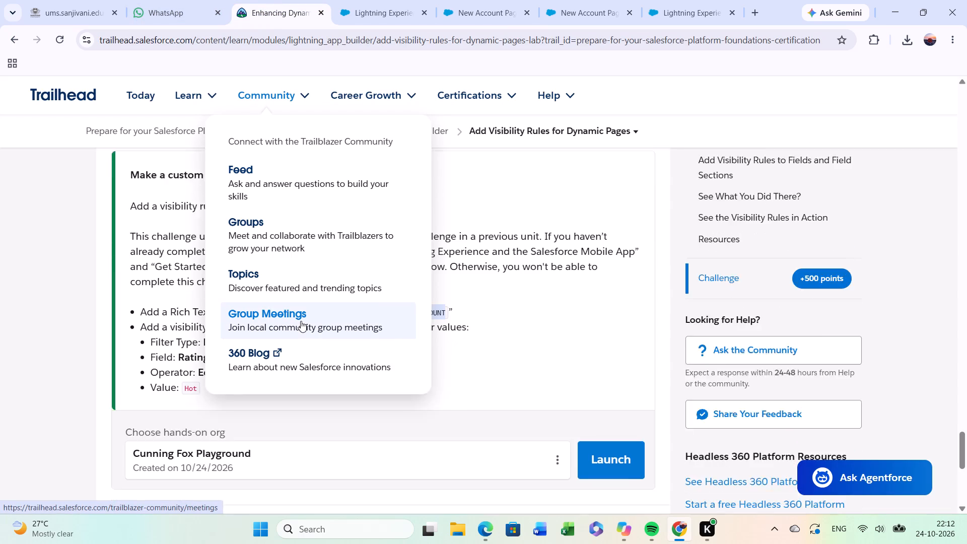
{"action": "scroll", "coordinate": [301, 321], "scroll_direction": "down", "scroll_amount": 1}
{"action": "left_click", "coordinate": [193, 477]}
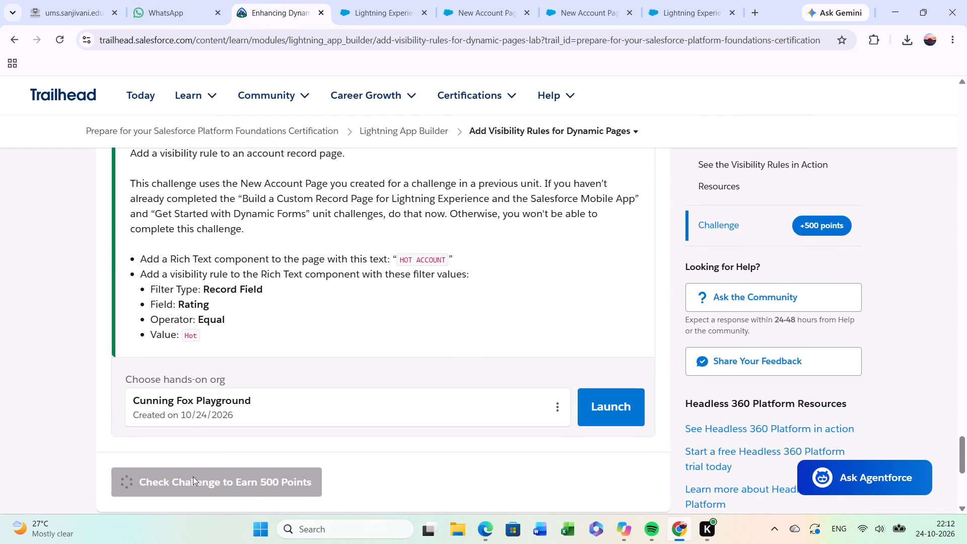